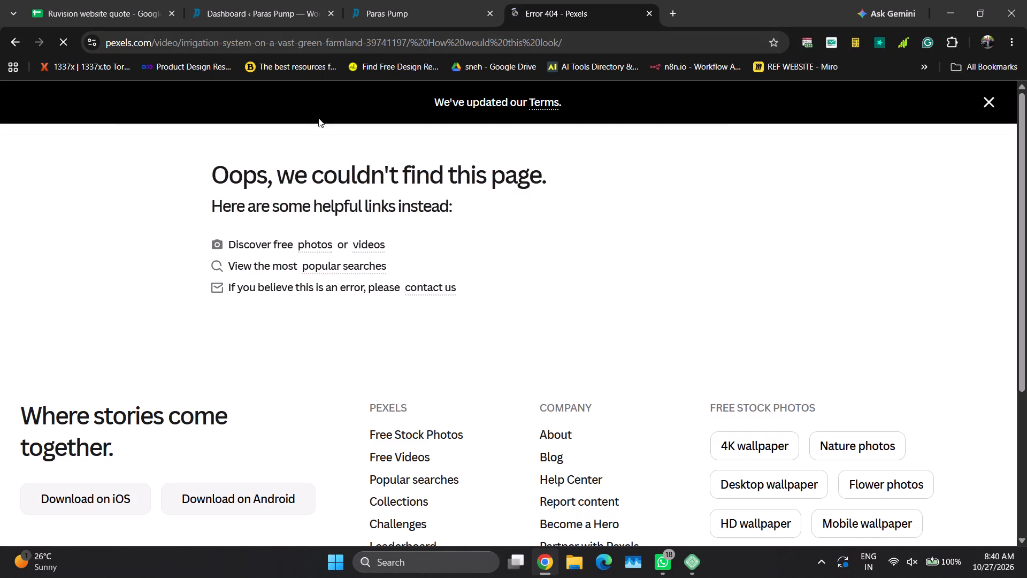
# Remove the trailing "%20How%20would%20this%20look/" from the Pexels irrigation video address and load the corrected page.
pyautogui.moveTo(570, 43); pyautogui.dragTo(425, 47)
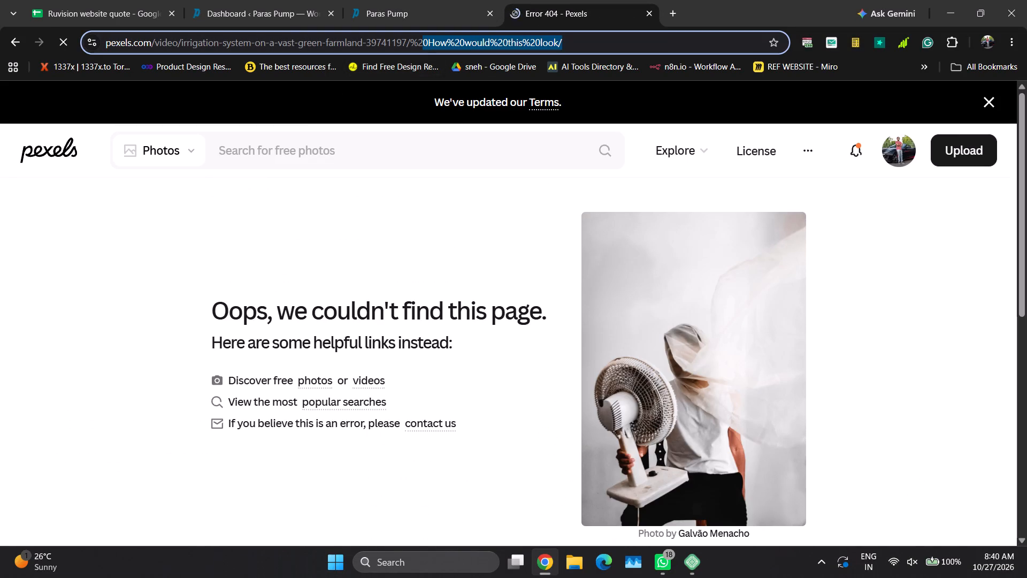
pyautogui.moveTo(425, 47); pyautogui.dragTo(412, 45)
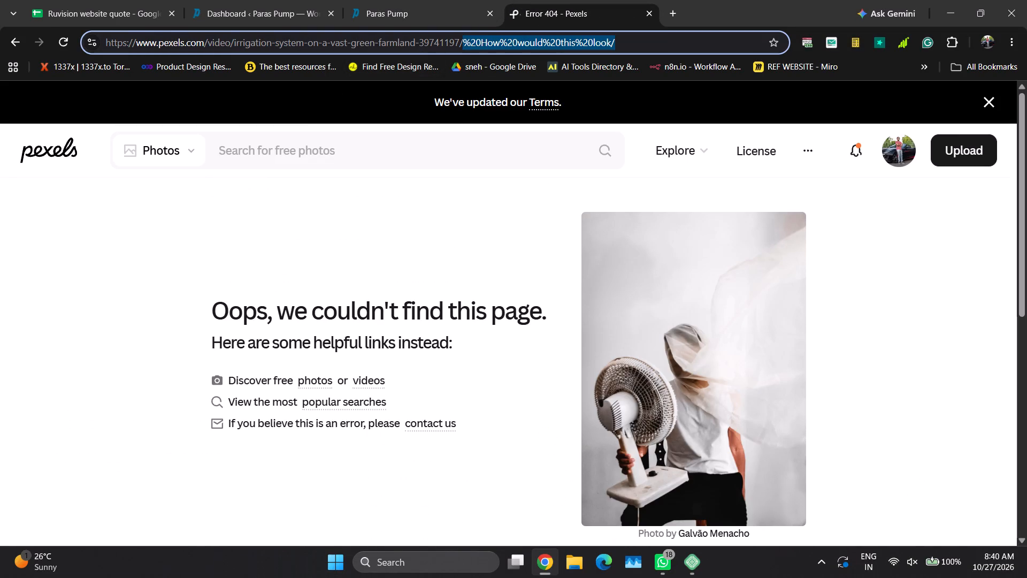
pyautogui.press('BackSpace')
pyautogui.press('Return')
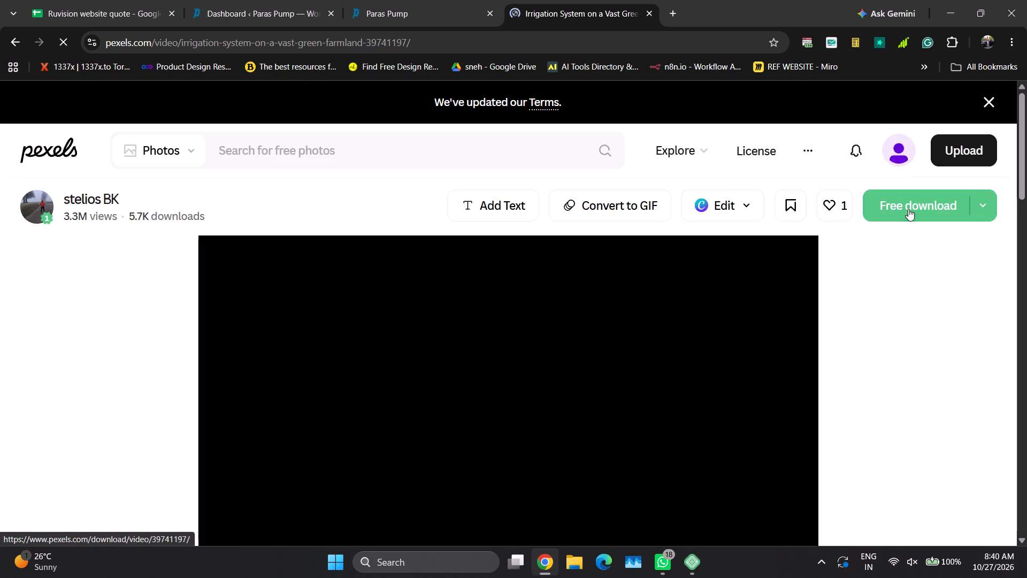
# Download the free irrigation system video into Downloads as 16945989_3840_2160_25fps and dismiss the updated-terms notice.
pyautogui.click(908, 209)
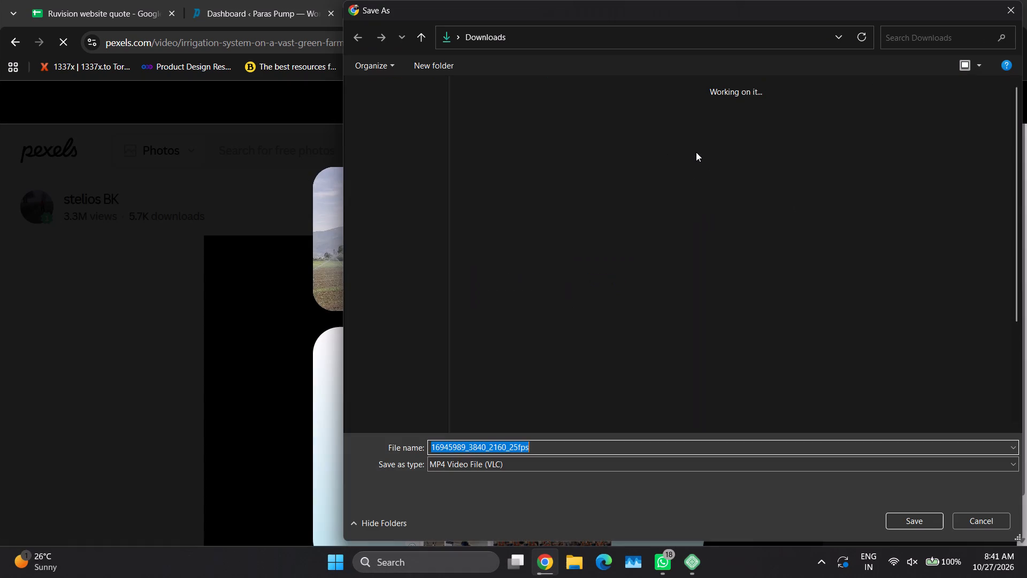
pyautogui.click(918, 514)
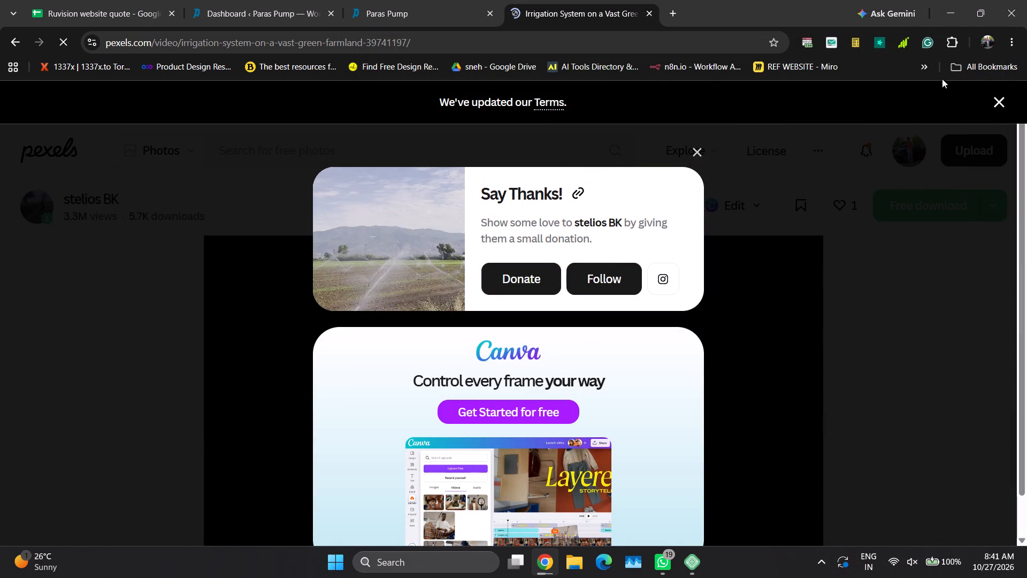
pyautogui.click(1002, 102)
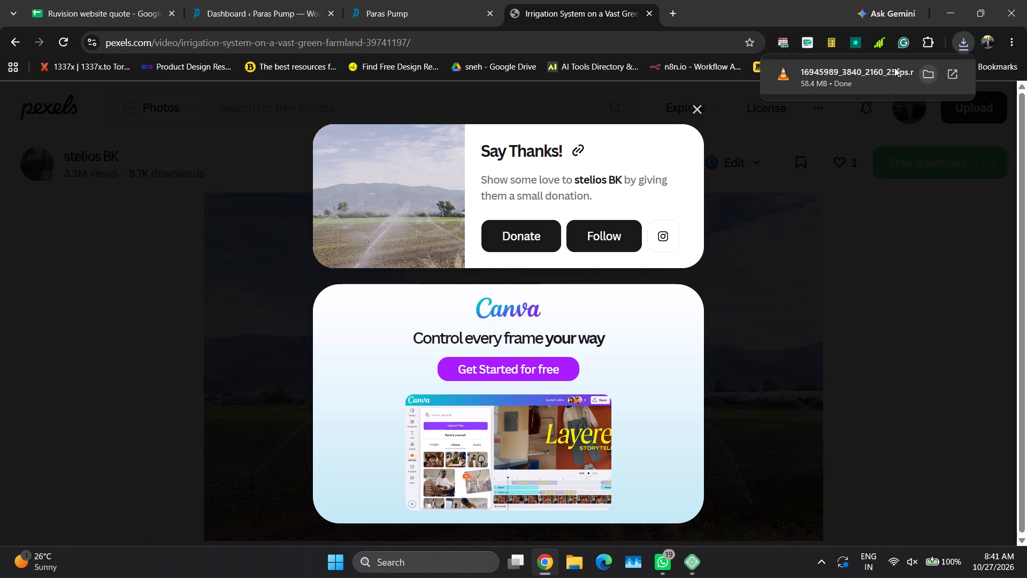
# Search Google for "optimized video" in a new browser tab.
pyautogui.click(676, 15)
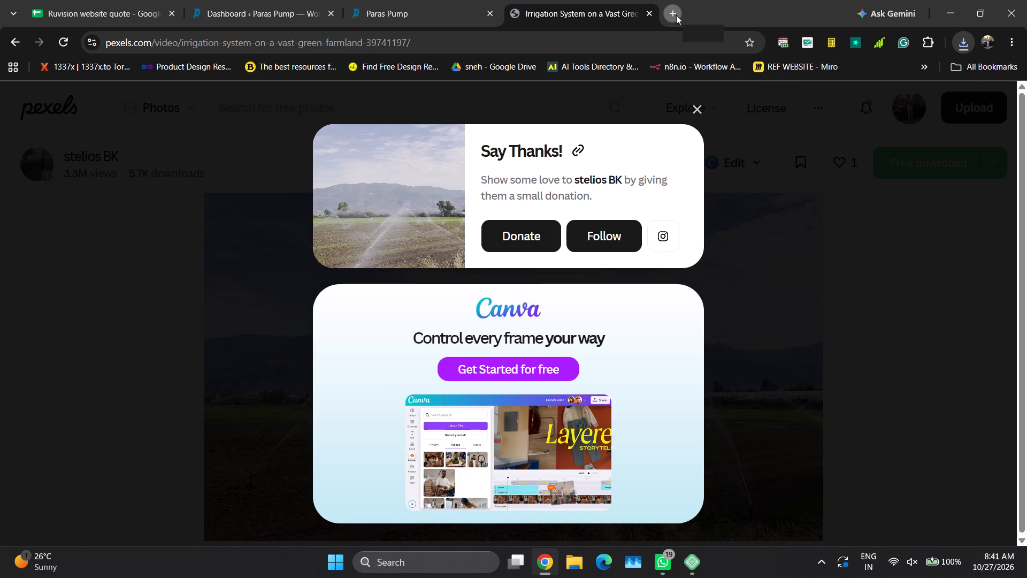
pyautogui.click(676, 13)
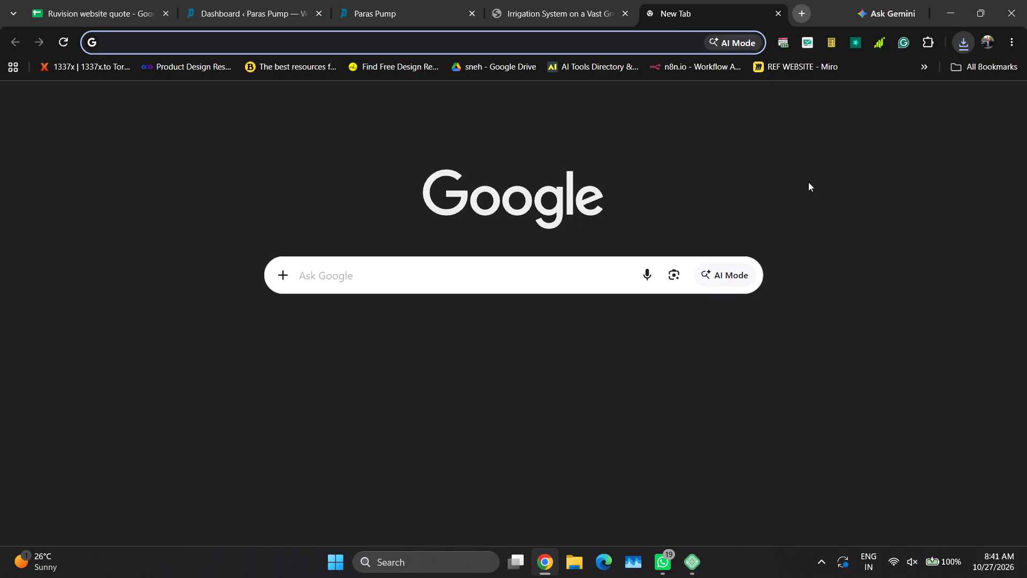
pyautogui.write('opimised v')
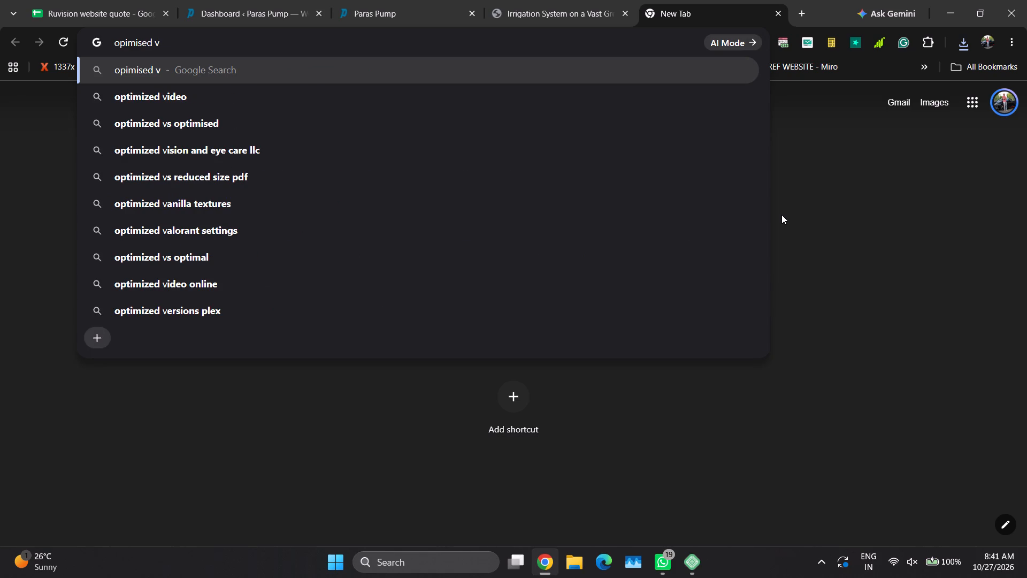
pyautogui.press('Down')
pyautogui.press('Return')
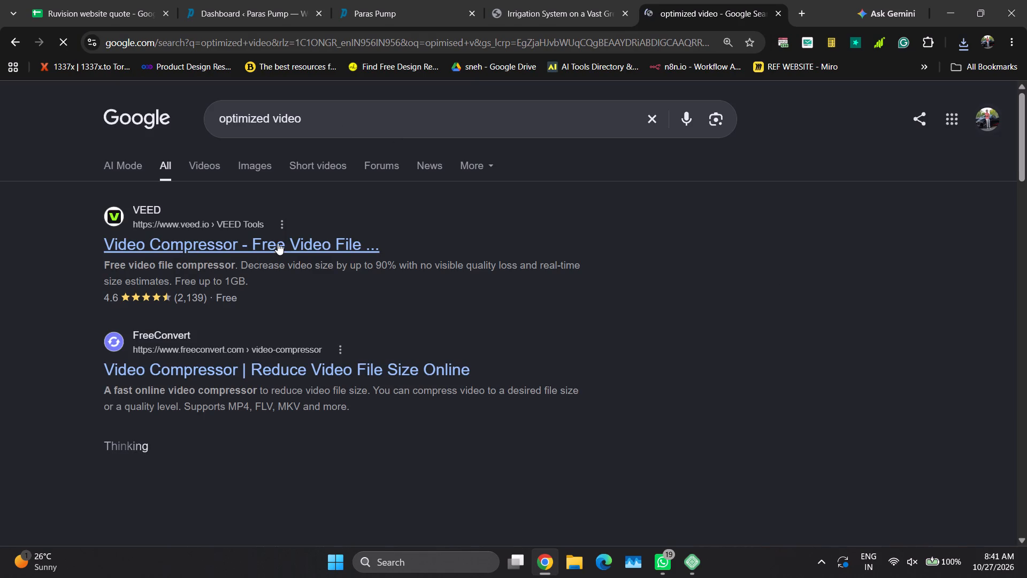
# Open VEED's free Video Compressor from the search results and start compressing a video.
pyautogui.click(278, 243)
pyautogui.keyDown('ctrl'); pyautogui.click(297, 371); pyautogui.keyUp('ctrl')
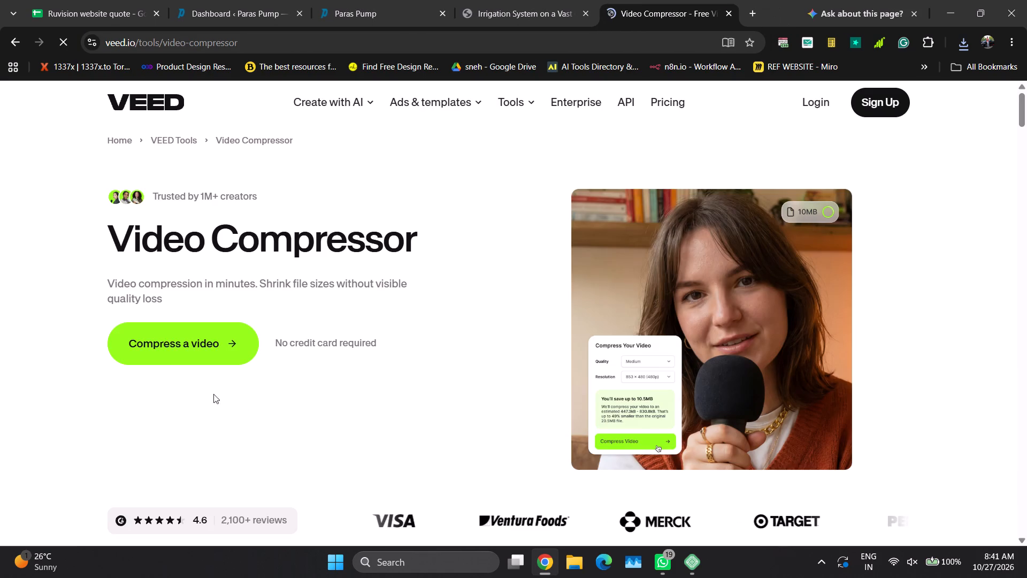
pyautogui.click(179, 356)
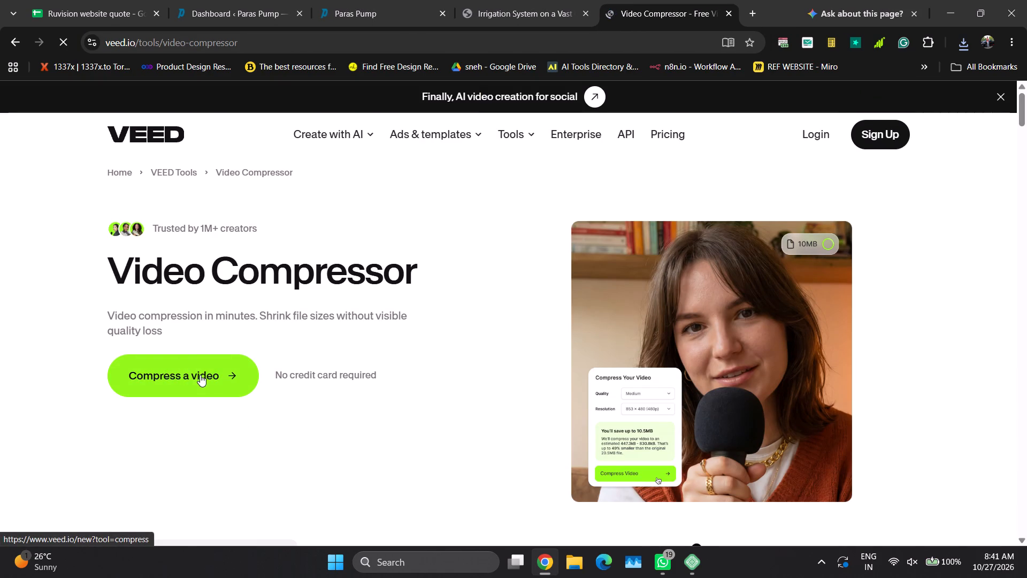
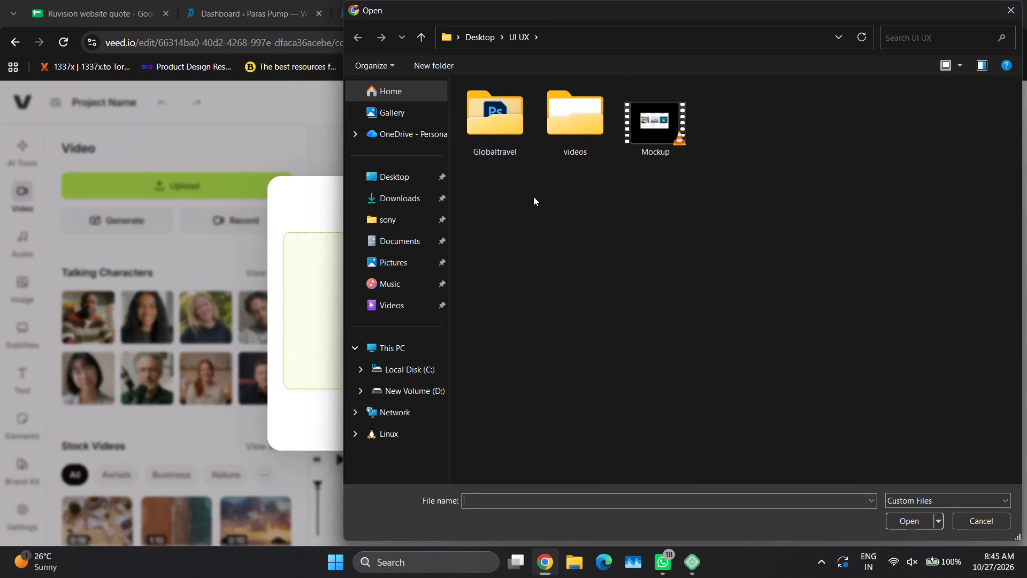
# Upload the video 16945989_3840_2160_25fps from the Downloads folder to the VEED compressor.
pyautogui.click(405, 197)
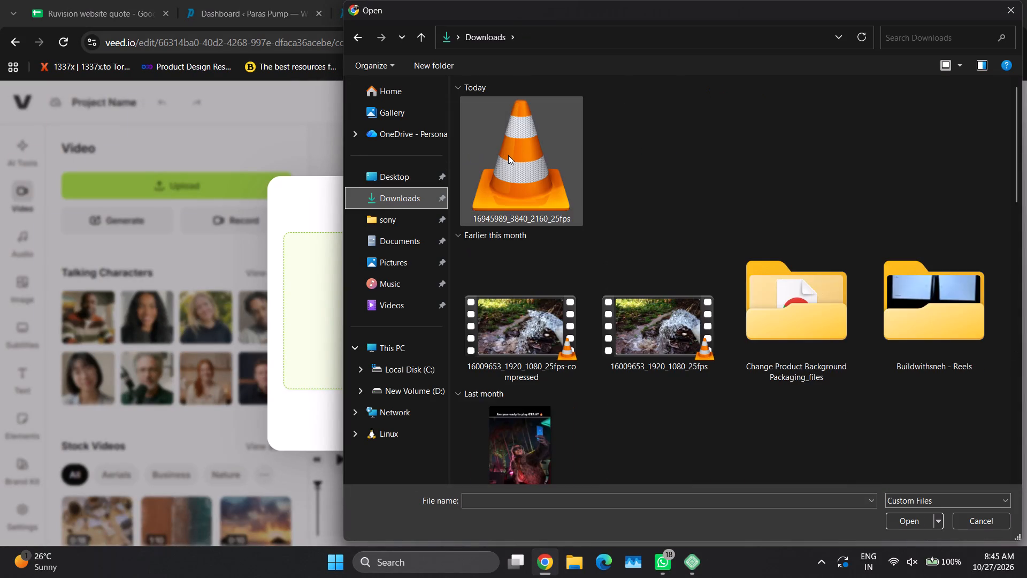
pyautogui.doubleClick(508, 155)
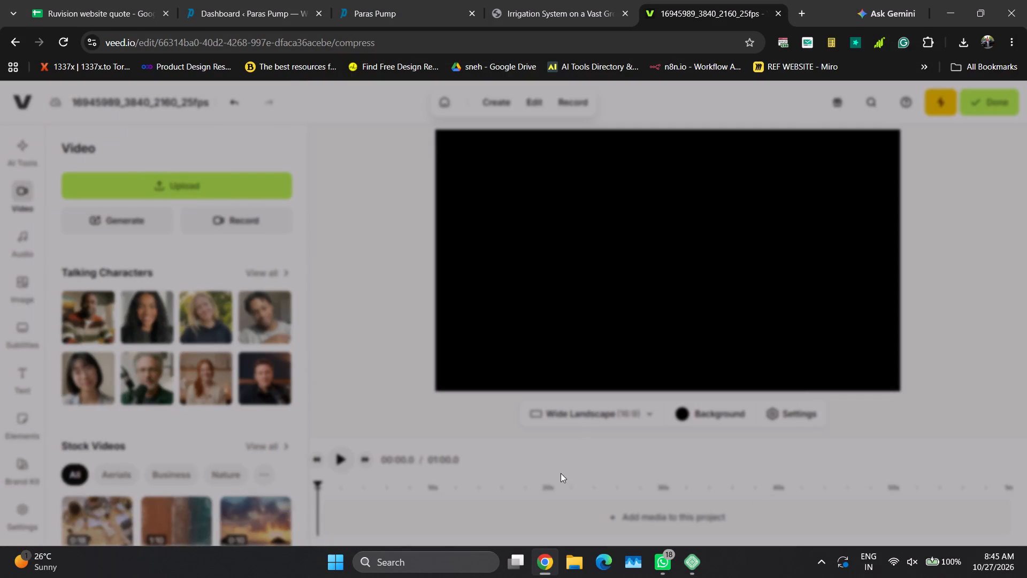
# Close the Pexels irrigation system video page.
pyautogui.click(627, 16)
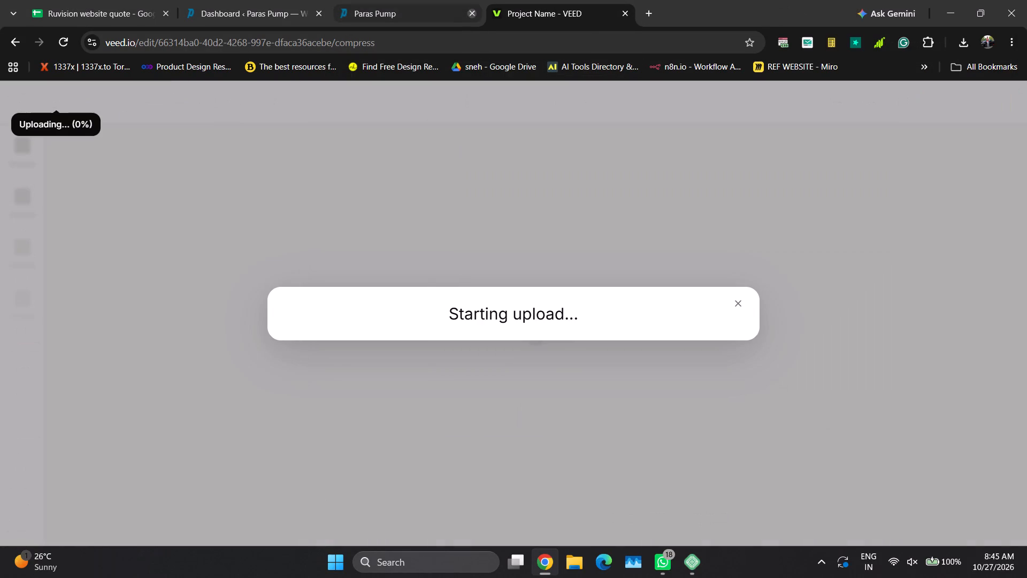
# Look over the Paras Pump WordPress dashboard and the content types in its admin navigation.
pyautogui.click(282, 16)
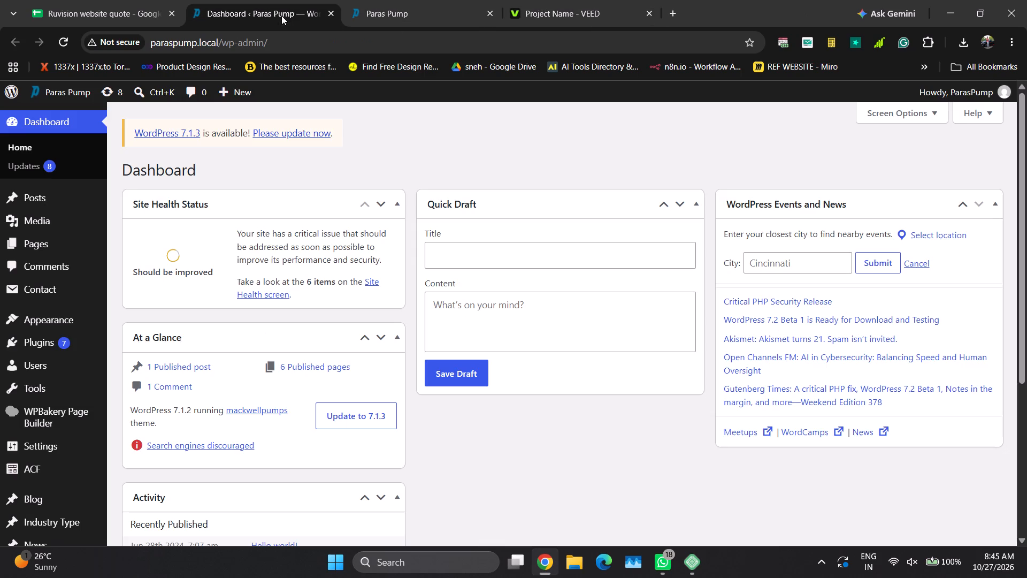
pyautogui.scroll(-1, 32, 461)
pyautogui.scroll(1, 33, 461)
pyautogui.scroll(-2, 33, 461)
pyautogui.scroll(-1, 86, 436)
pyautogui.scroll(2, 86, 436)
pyautogui.scroll(-1, 86, 436)
pyautogui.scroll(2, 86, 436)
pyautogui.scroll(-3, 86, 436)
pyautogui.scroll(1, 86, 436)
pyautogui.scroll(-2, 85, 436)
pyautogui.scroll(1, 85, 436)
pyautogui.scroll(-4, 85, 436)
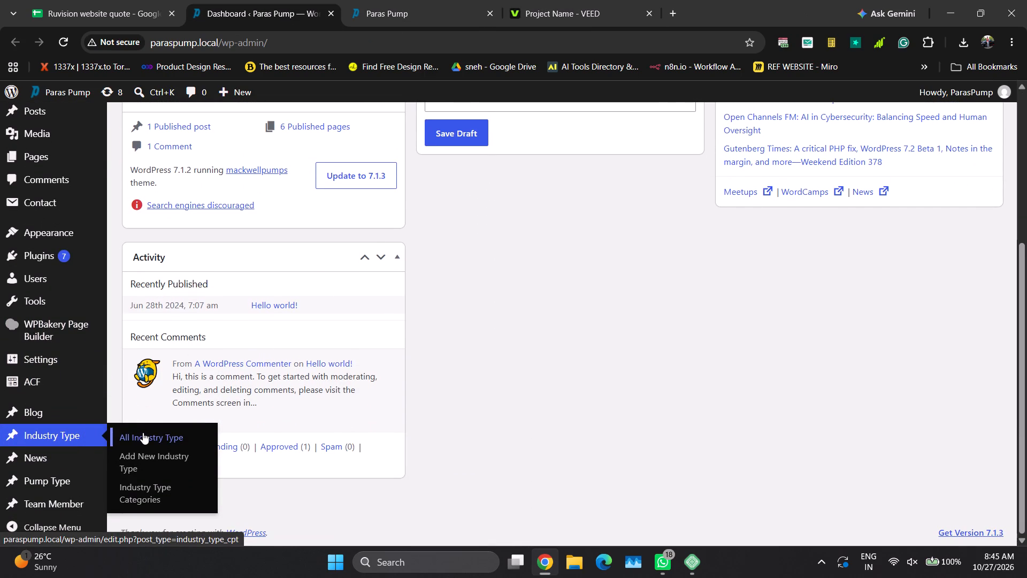
# Review the Paras Pump homepage from the hero section through the brand logos and the pump category cards.
pyautogui.click(433, 0)
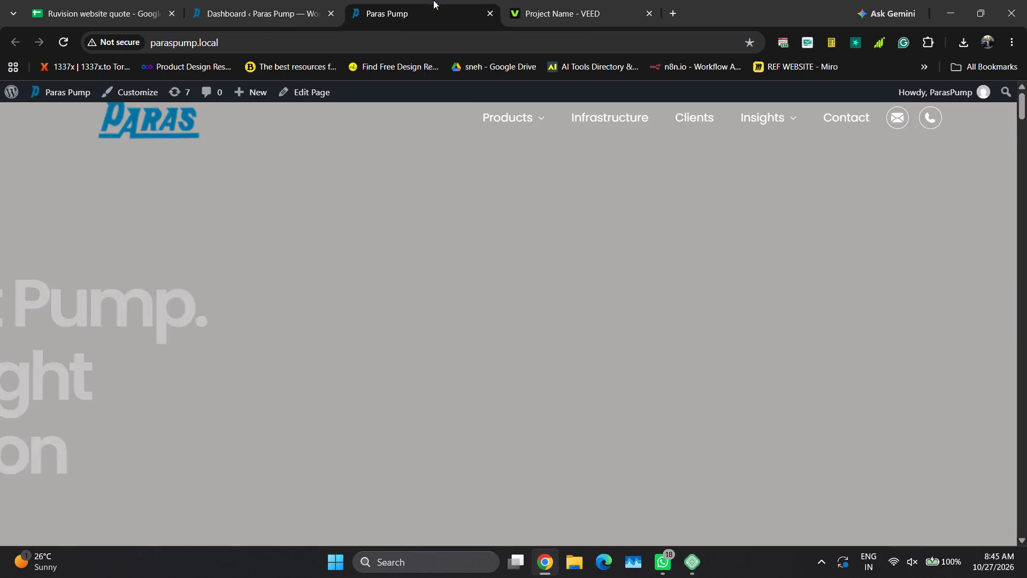
pyautogui.scroll(-2, 554, 383)
pyautogui.scroll(1, 554, 383)
pyautogui.scroll(-1, 554, 383)
pyautogui.scroll(1, 554, 383)
pyautogui.scroll(-4, 554, 376)
pyautogui.scroll(1, 554, 376)
pyautogui.scroll(-6, 554, 376)
pyautogui.scroll(1, 555, 372)
pyautogui.scroll(-4, 589, 355)
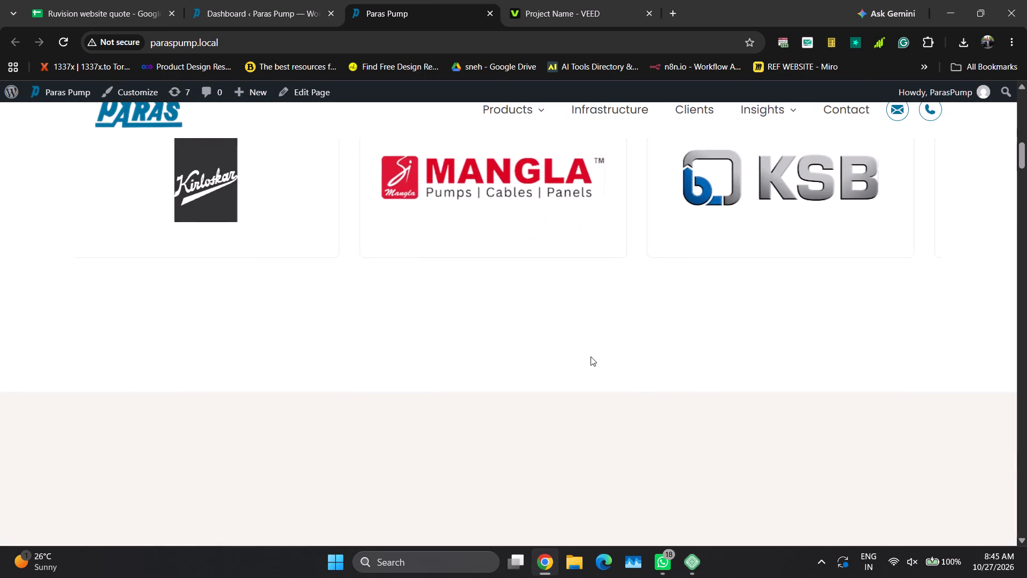
pyautogui.scroll(-1, 591, 356)
pyautogui.scroll(1, 591, 356)
pyautogui.scroll(-3, 591, 356)
pyautogui.scroll(1, 591, 356)
pyautogui.scroll(-13, 591, 355)
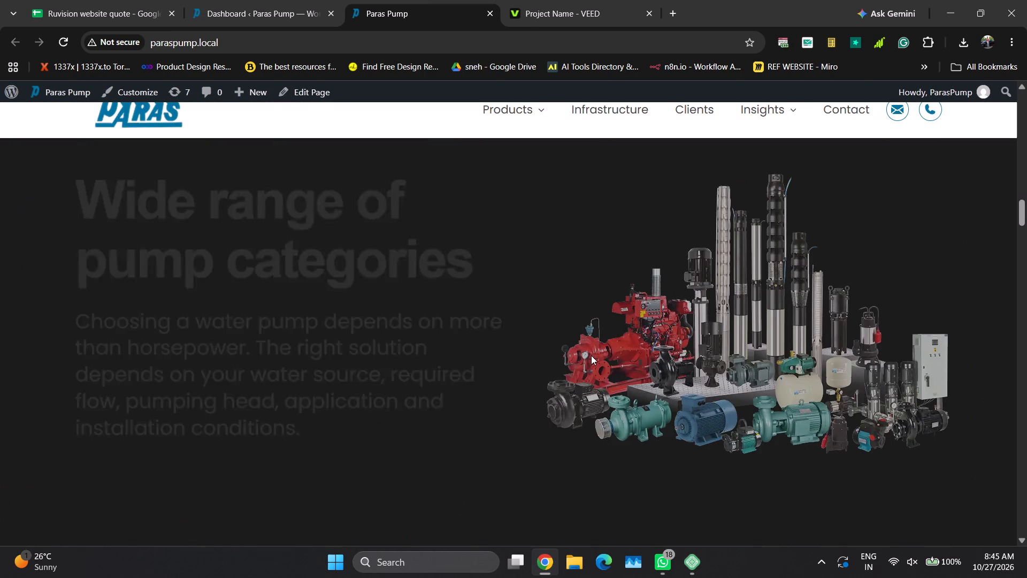
pyautogui.scroll(-4, 591, 355)
pyautogui.scroll(1, 591, 355)
pyautogui.scroll(-20, 591, 355)
pyautogui.scroll(1, 591, 355)
pyautogui.scroll(-4, 591, 355)
pyautogui.scroll(1, 591, 355)
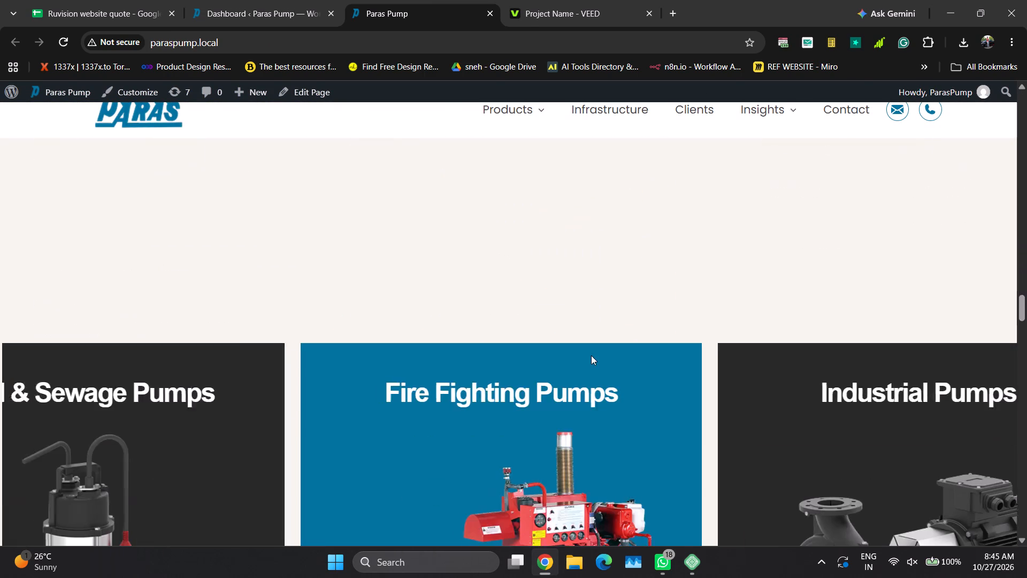
pyautogui.scroll(-3, 590, 355)
pyautogui.scroll(1, 590, 355)
pyautogui.scroll(-7, 590, 355)
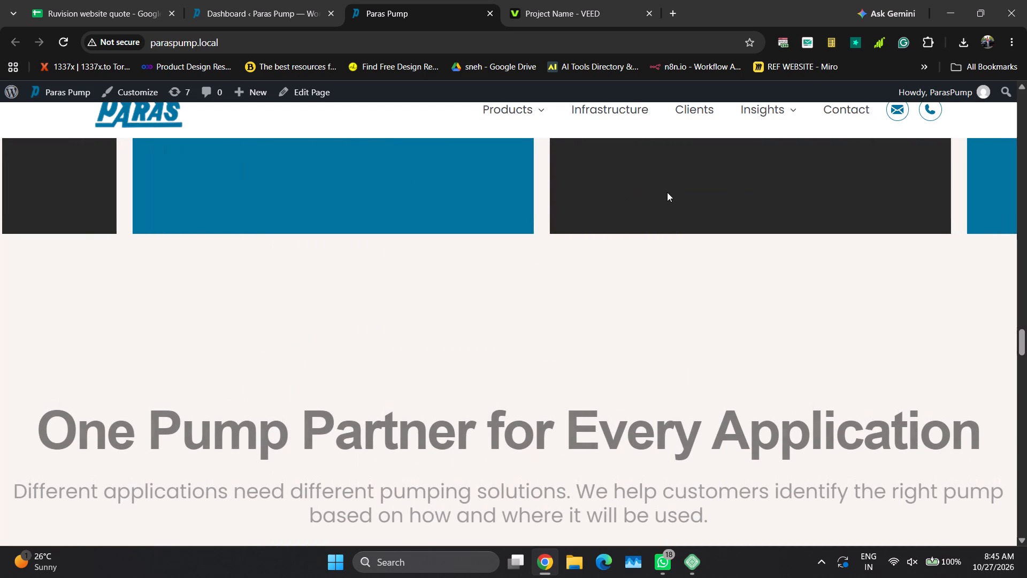
# Review the homepage from the "One Pump Partner for Every Application" section to "Understand Your Pump Before You Buy".
pyautogui.scroll(1, 632, 444)
pyautogui.scroll(-4, 669, 415)
pyautogui.scroll(-2, 550, 351)
pyautogui.scroll(1, 550, 351)
pyautogui.scroll(-1, 550, 351)
pyautogui.scroll(-4, 222, 459)
pyautogui.scroll(1, 226, 447)
pyautogui.scroll(-3, 275, 392)
pyautogui.scroll(1, 275, 392)
pyautogui.scroll(-8, 275, 392)
pyautogui.scroll(1, 273, 394)
pyautogui.scroll(-3, 273, 394)
pyautogui.scroll(1, 273, 394)
pyautogui.scroll(-6, 273, 394)
pyautogui.scroll(2, 273, 394)
pyautogui.scroll(-8, 273, 393)
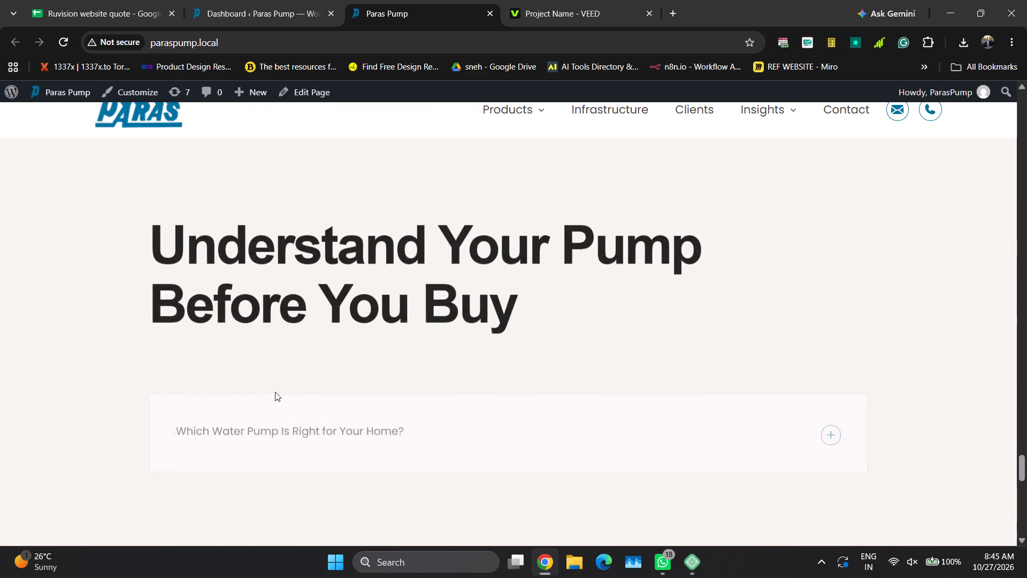
# Examine the homepage's Contact section and footer, including the Pump Type and Industry Type links, page links and logo.
pyautogui.scroll(-3, 275, 392)
pyautogui.scroll(-4, 627, 253)
pyautogui.scroll(3, 616, 261)
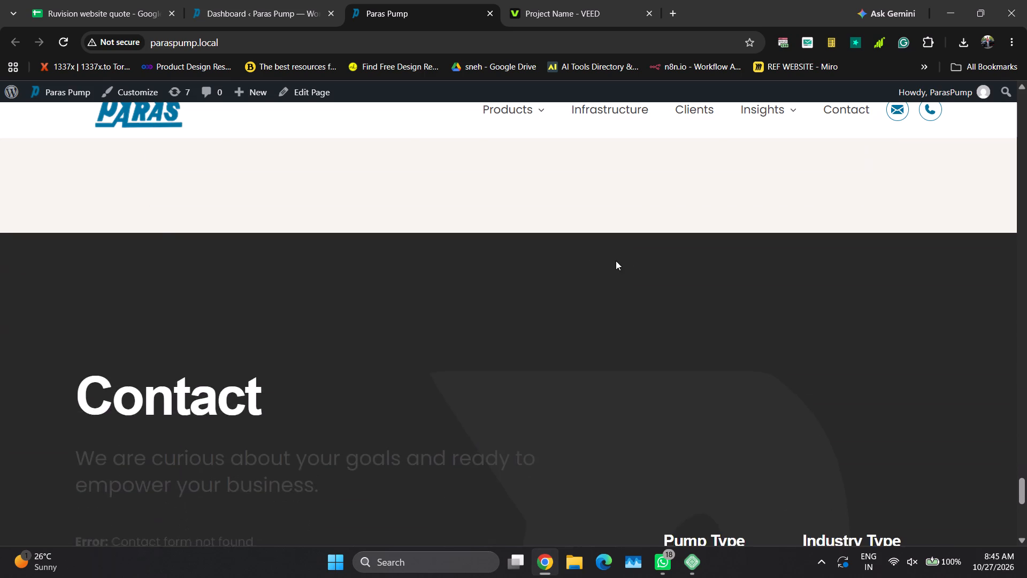
pyautogui.scroll(4, 616, 261)
pyautogui.scroll(-4, 616, 262)
pyautogui.scroll(1, 615, 262)
pyautogui.scroll(-2, 615, 262)
pyautogui.scroll(1, 615, 262)
pyautogui.scroll(-1, 610, 262)
pyautogui.scroll(1, 610, 262)
pyautogui.scroll(-8, 610, 262)
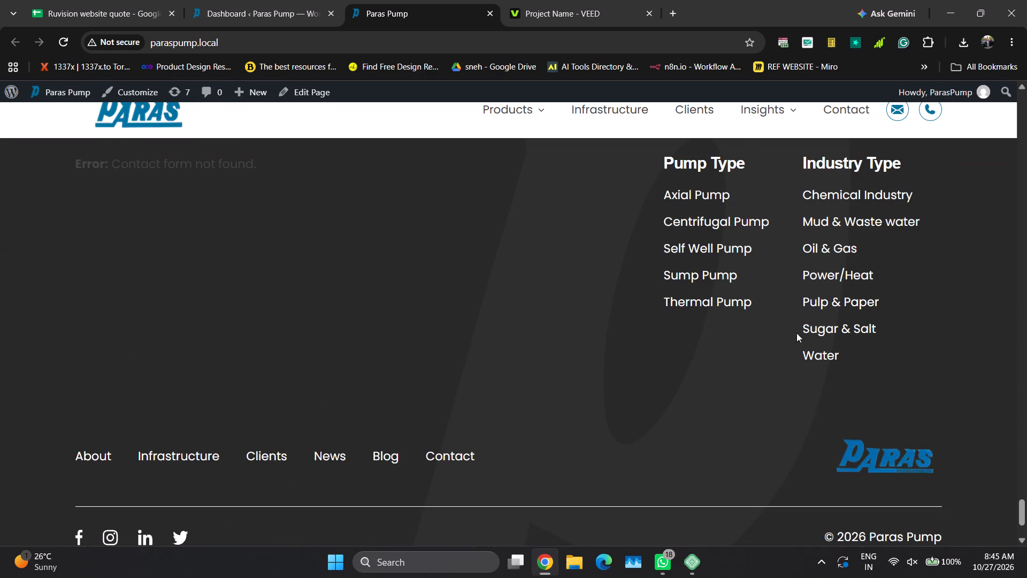
pyautogui.scroll(1, 819, 349)
pyautogui.scroll(-1, 819, 349)
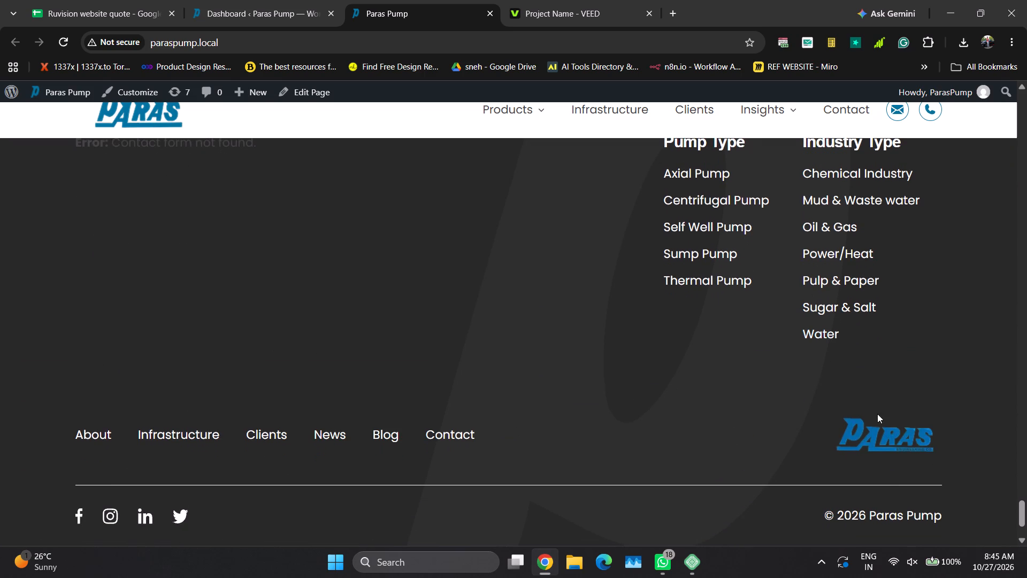
pyautogui.moveTo(950, 440); pyautogui.dragTo(838, 445)
pyautogui.moveTo(796, 430); pyautogui.dragTo(801, 431)
pyautogui.moveTo(801, 431); pyautogui.dragTo(954, 451)
pyautogui.click(990, 440)
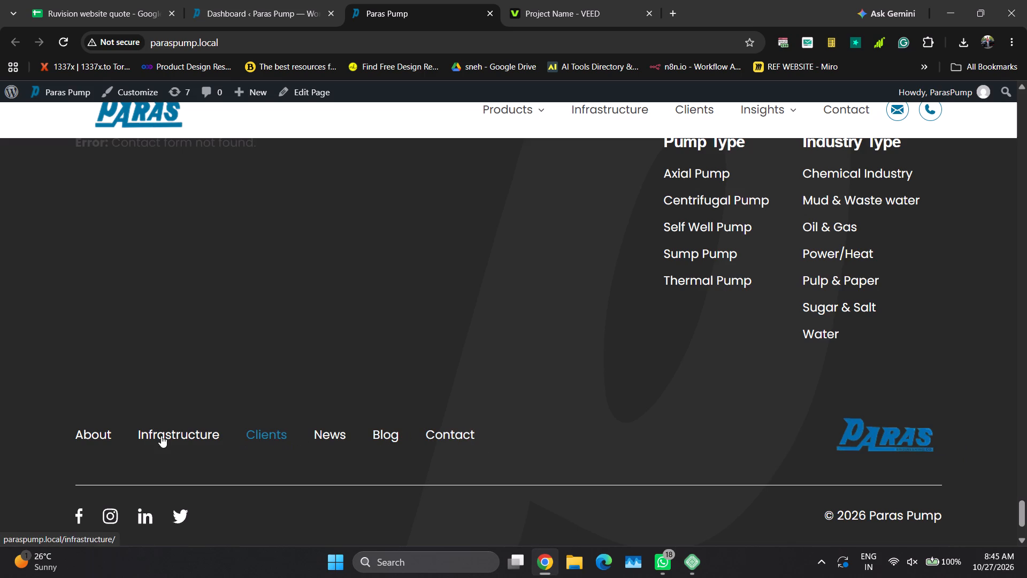
pyautogui.scroll(3, 641, 407)
pyautogui.scroll(-2, 599, 412)
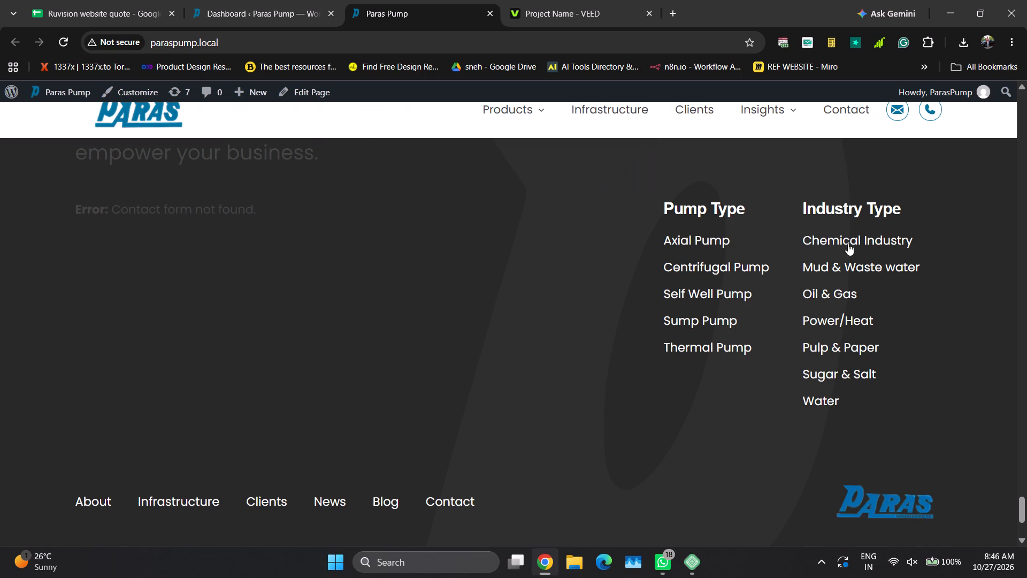
# Open the Axial Pump category from the footer's Pump Type links and look over its product listing.
pyautogui.click(711, 241)
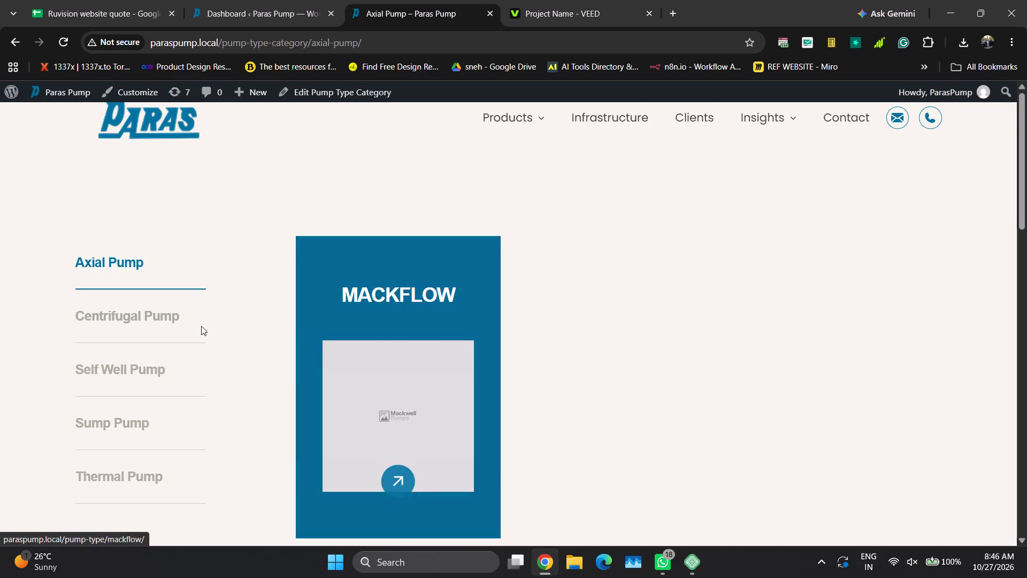
pyautogui.scroll(-3, 453, 308)
pyautogui.scroll(2, 455, 311)
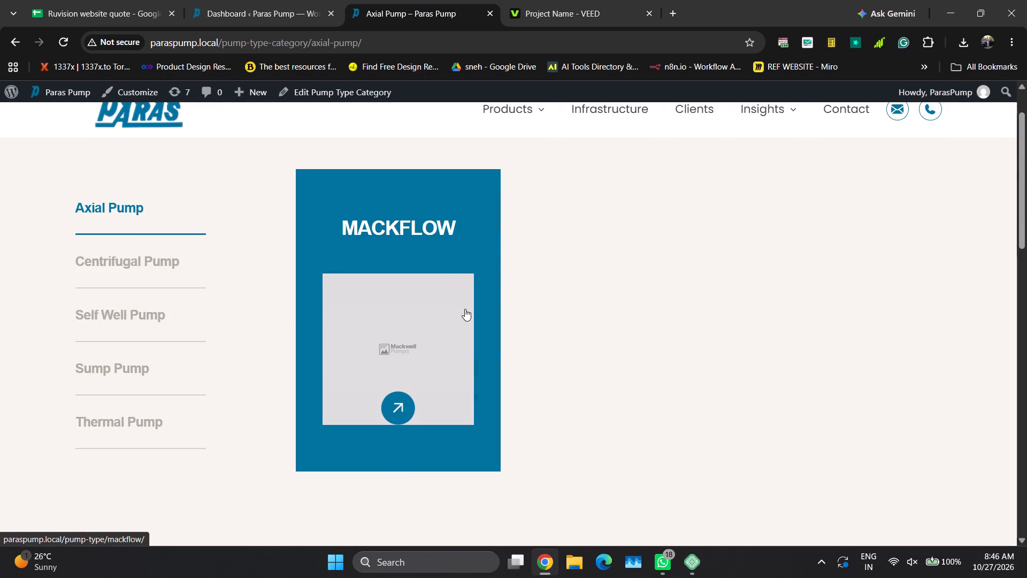
pyautogui.scroll(-3, 458, 300)
pyautogui.scroll(3, 68, 193)
# Open the Centrifugal Pump category and examine its product cards.
pyautogui.click(134, 269)
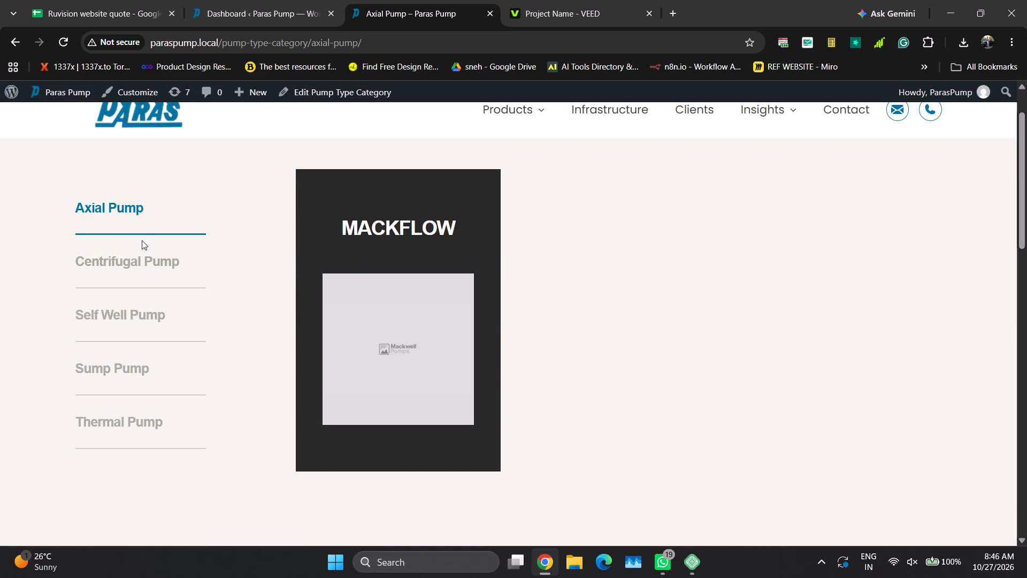
pyautogui.click(143, 277)
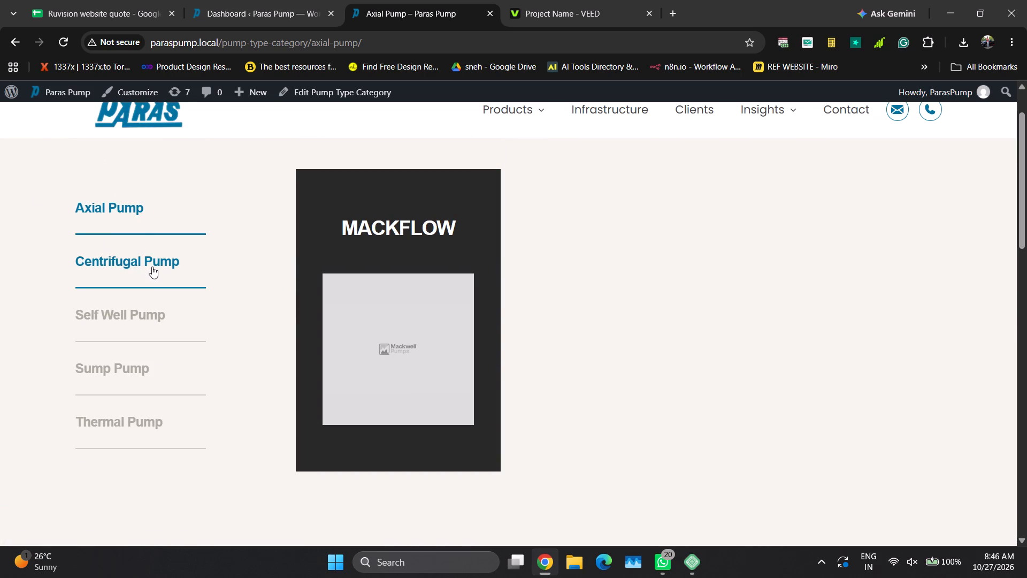
pyautogui.click(152, 267)
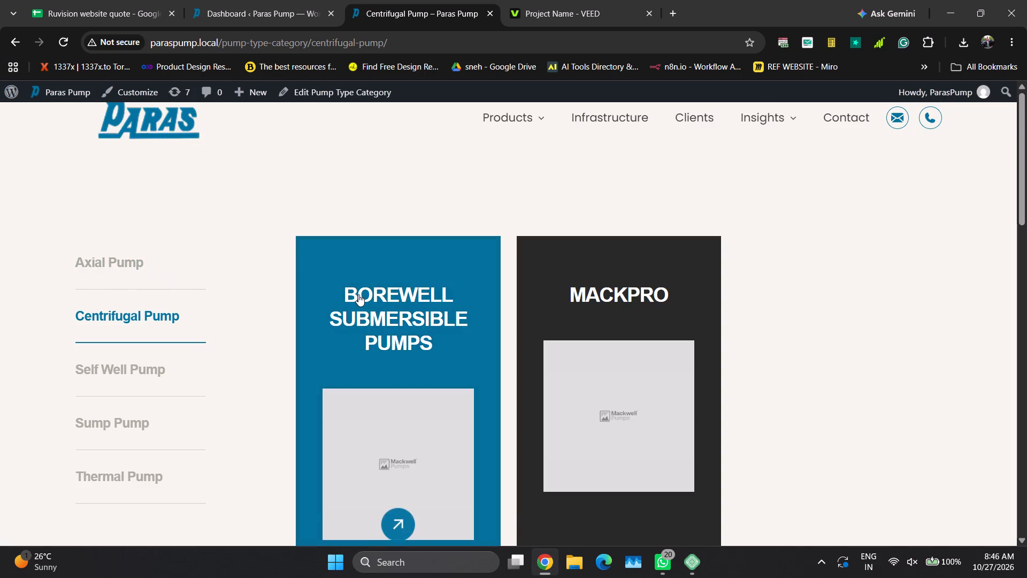
pyautogui.scroll(-3, 574, 358)
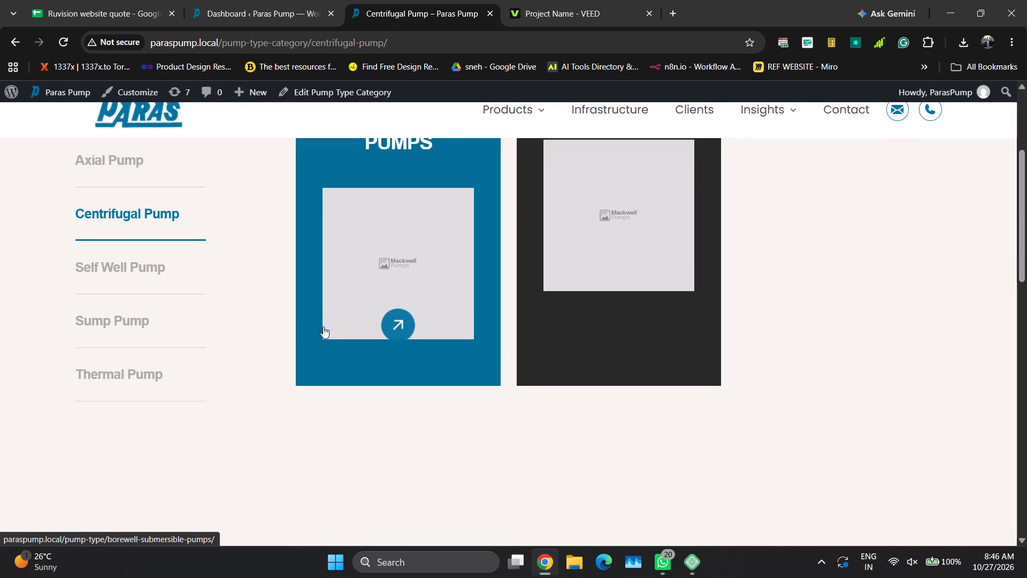
pyautogui.scroll(1, 812, 414)
pyautogui.scroll(-1, 812, 414)
pyautogui.scroll(-1, 749, 451)
pyautogui.scroll(1, 749, 451)
pyautogui.scroll(-2, 749, 451)
pyautogui.scroll(2, 749, 451)
pyautogui.scroll(-1, 718, 451)
pyautogui.scroll(2, 719, 451)
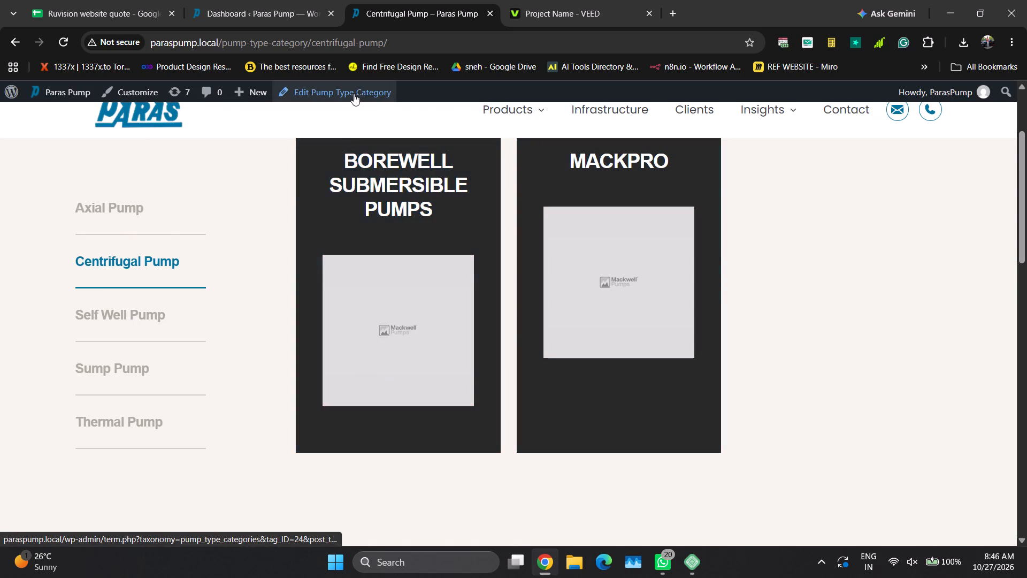
# Open the Borewell Submersible Pumps product from the Centrifugal Pump category.
pyautogui.click(393, 200)
# Return to the VEED project to check the progress of the video upload.
pyautogui.click(283, 1)
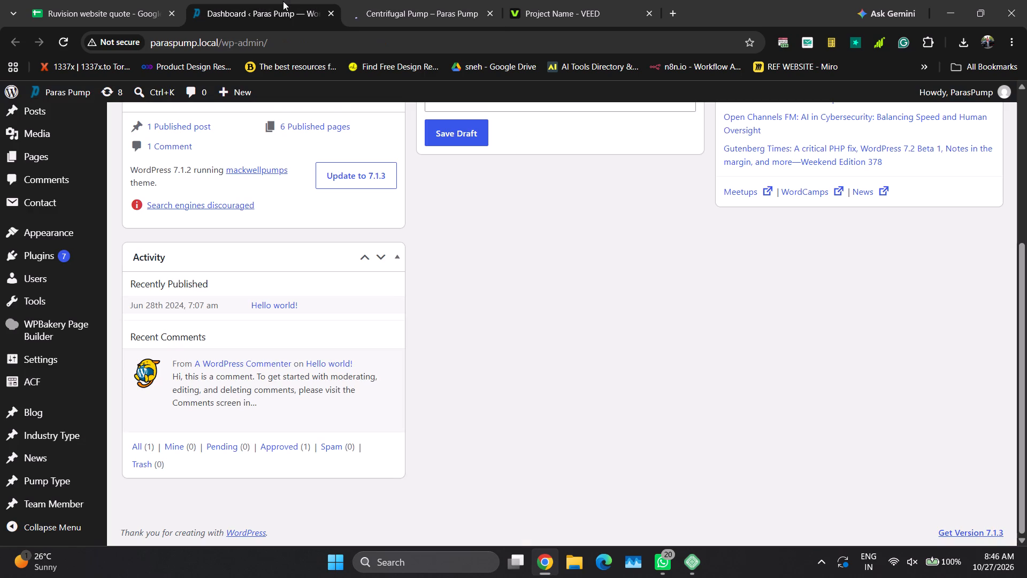
pyautogui.click(547, 0)
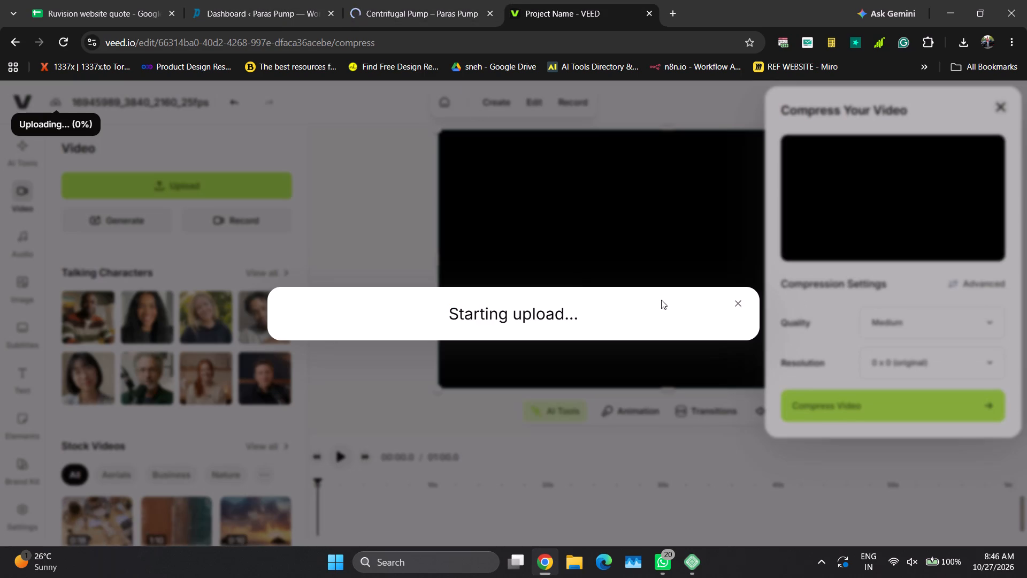
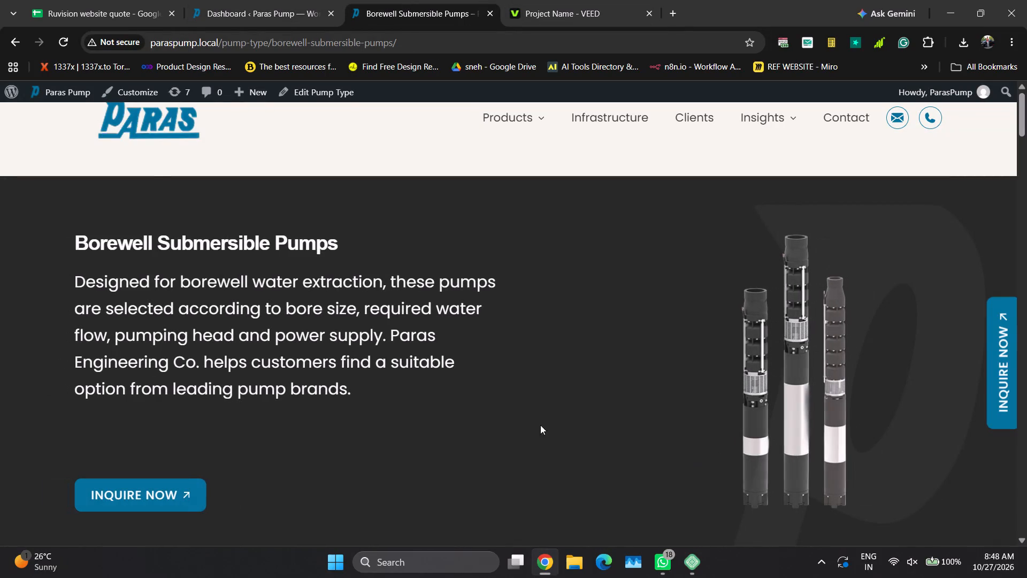
# Open the Borewell Submersible Pumps pump type for editing in a new browser tab.
pyautogui.keyDown('ctrl'); pyautogui.click(340, 94); pyautogui.keyUp('ctrl')
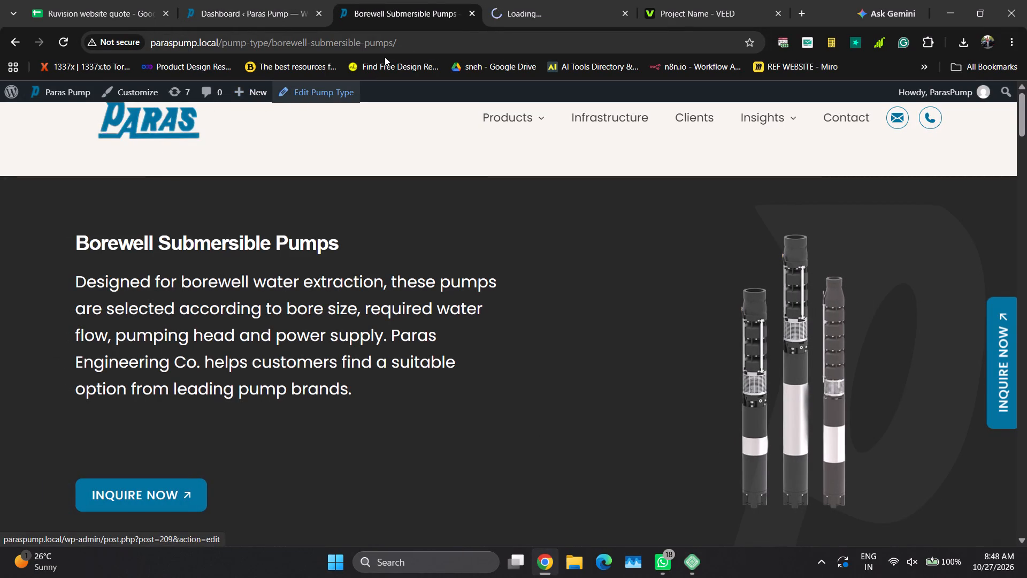
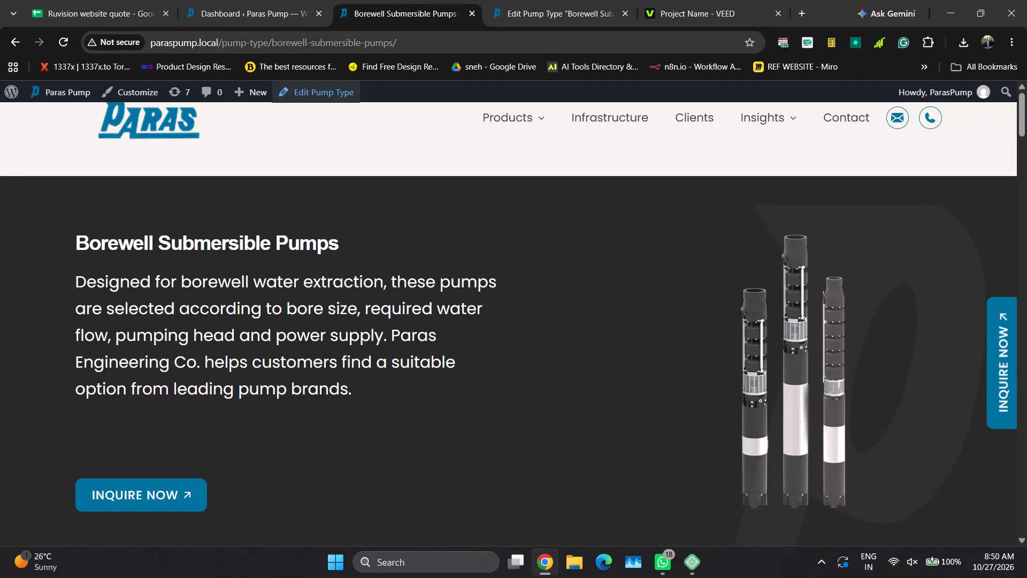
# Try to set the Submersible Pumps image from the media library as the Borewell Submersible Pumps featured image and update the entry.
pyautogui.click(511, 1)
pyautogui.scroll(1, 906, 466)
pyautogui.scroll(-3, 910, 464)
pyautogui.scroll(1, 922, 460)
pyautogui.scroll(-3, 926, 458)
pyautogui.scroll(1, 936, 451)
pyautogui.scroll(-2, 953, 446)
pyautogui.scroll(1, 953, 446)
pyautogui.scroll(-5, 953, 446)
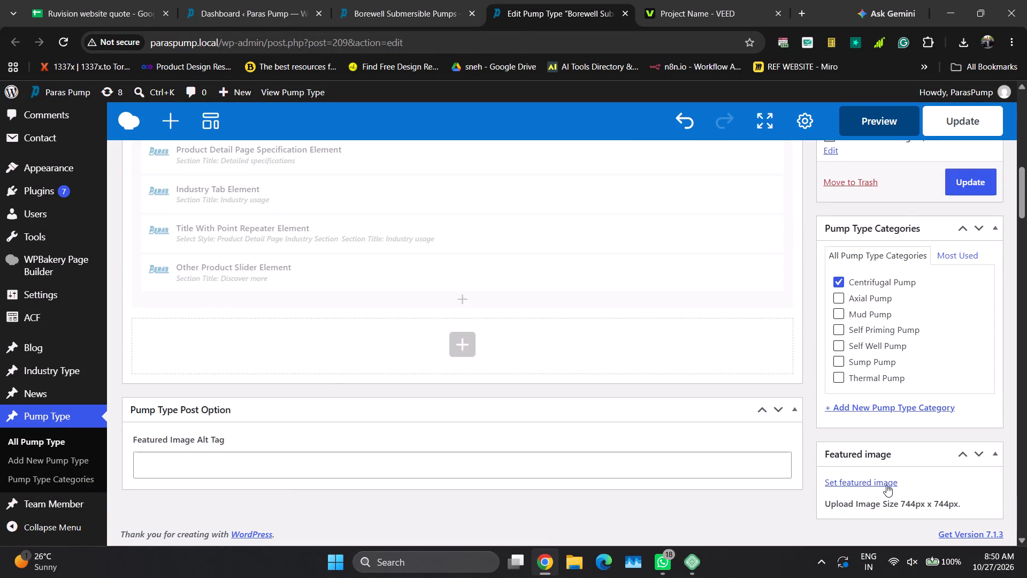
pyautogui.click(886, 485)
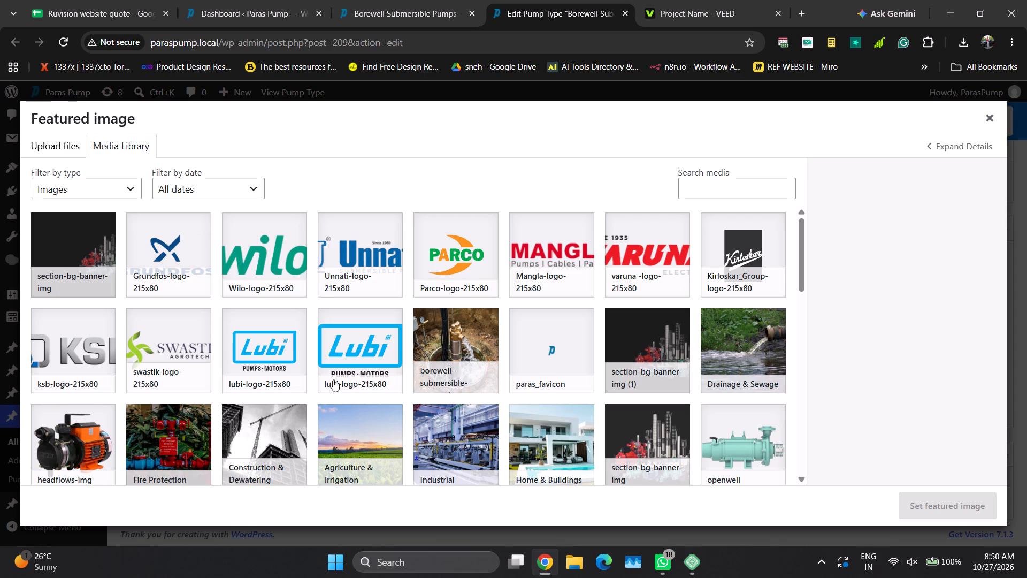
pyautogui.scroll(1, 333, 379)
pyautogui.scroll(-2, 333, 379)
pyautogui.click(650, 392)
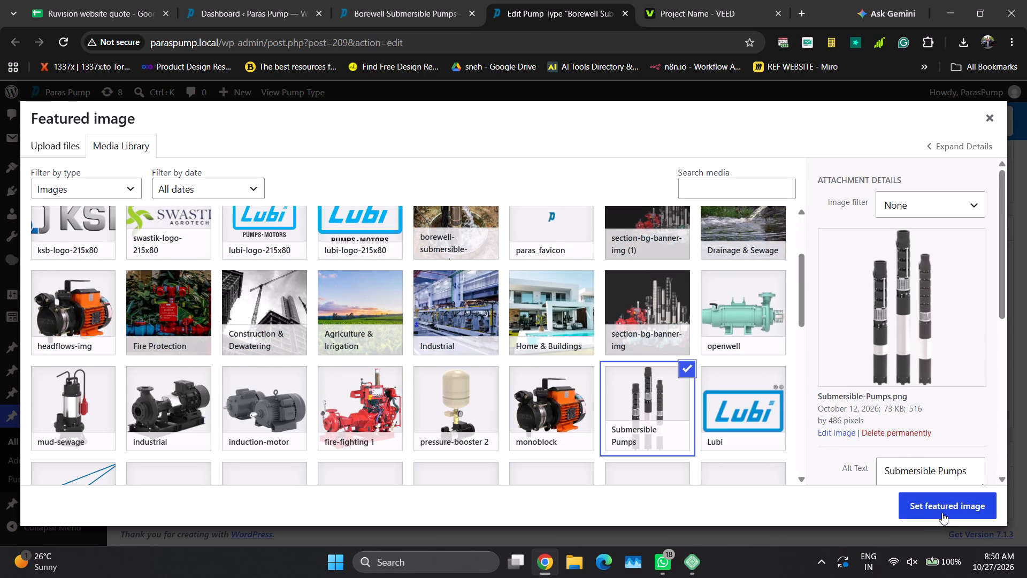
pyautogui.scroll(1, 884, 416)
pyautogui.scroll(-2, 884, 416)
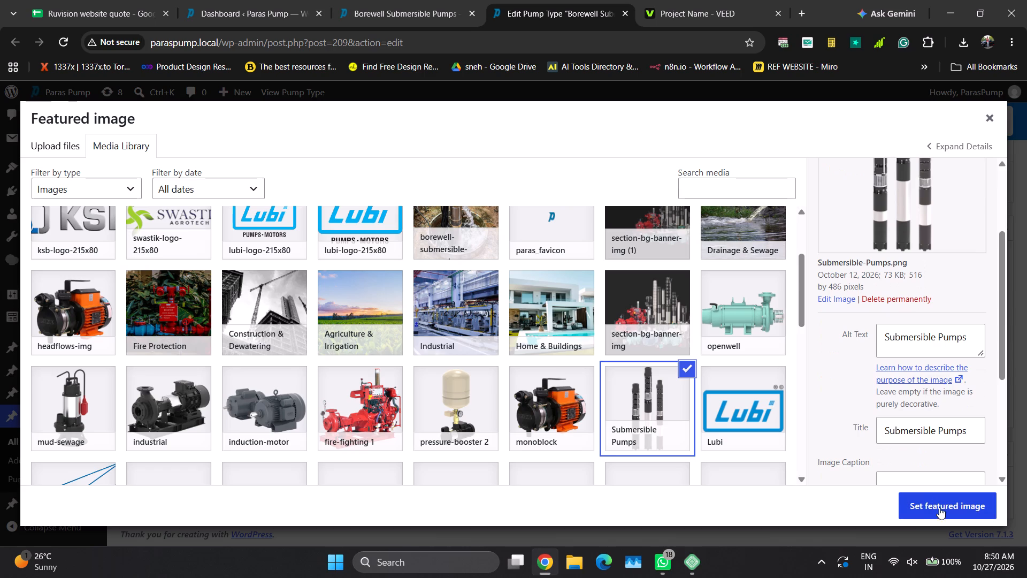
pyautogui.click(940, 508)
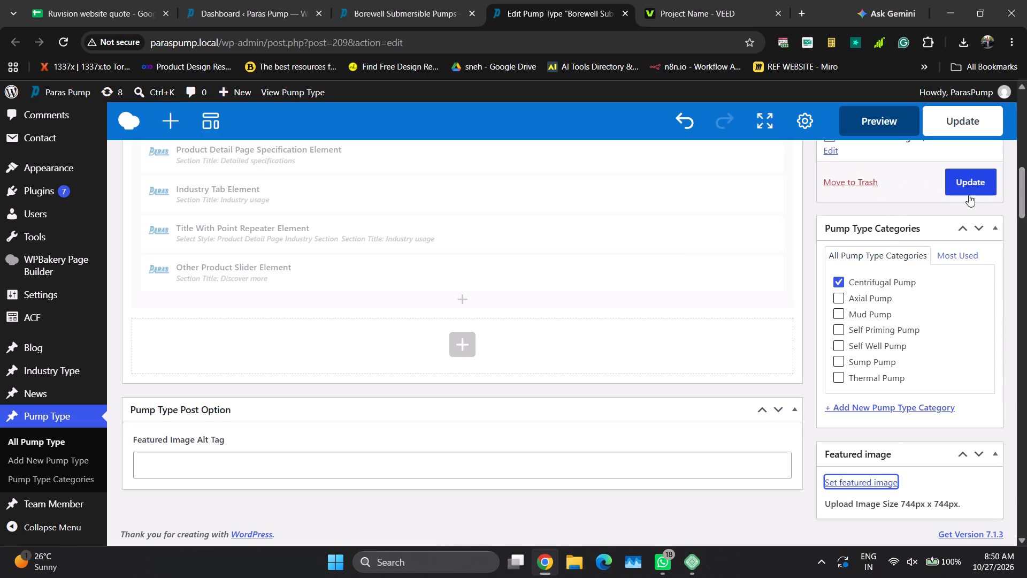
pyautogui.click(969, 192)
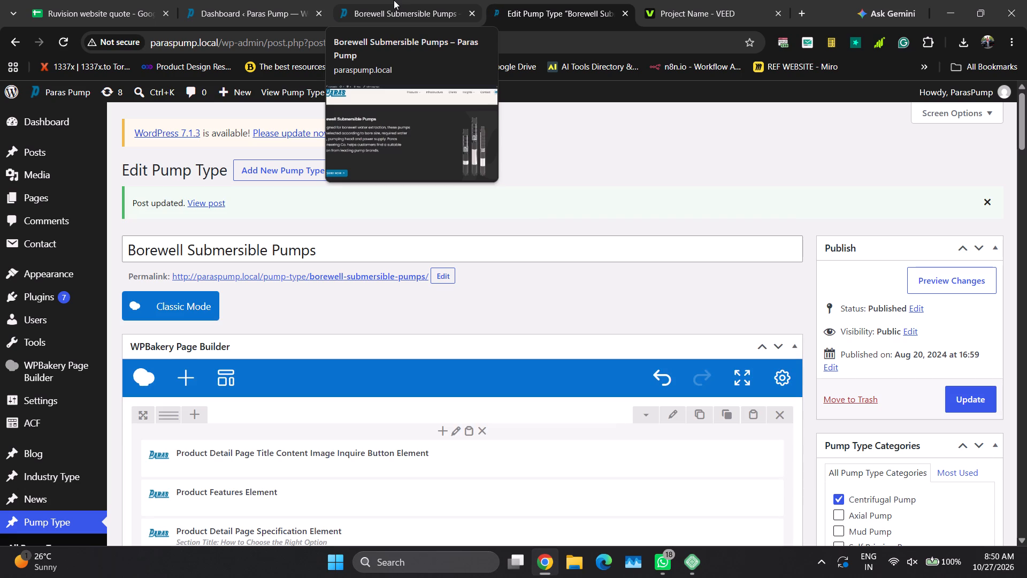
# Reopen the featured image selection for the Borewell Submersible Pumps entry.
pyautogui.scroll(-3, 740, 344)
pyautogui.scroll(1, 738, 338)
pyautogui.scroll(-4, 772, 355)
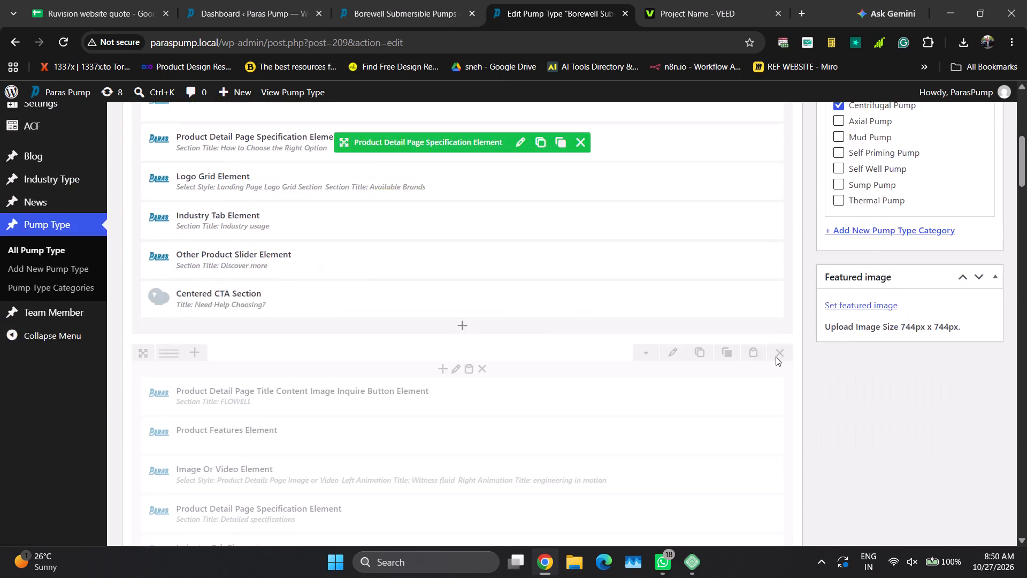
pyautogui.scroll(-1, 776, 356)
pyautogui.scroll(1, 900, 451)
pyautogui.scroll(-3, 900, 452)
pyautogui.click(866, 485)
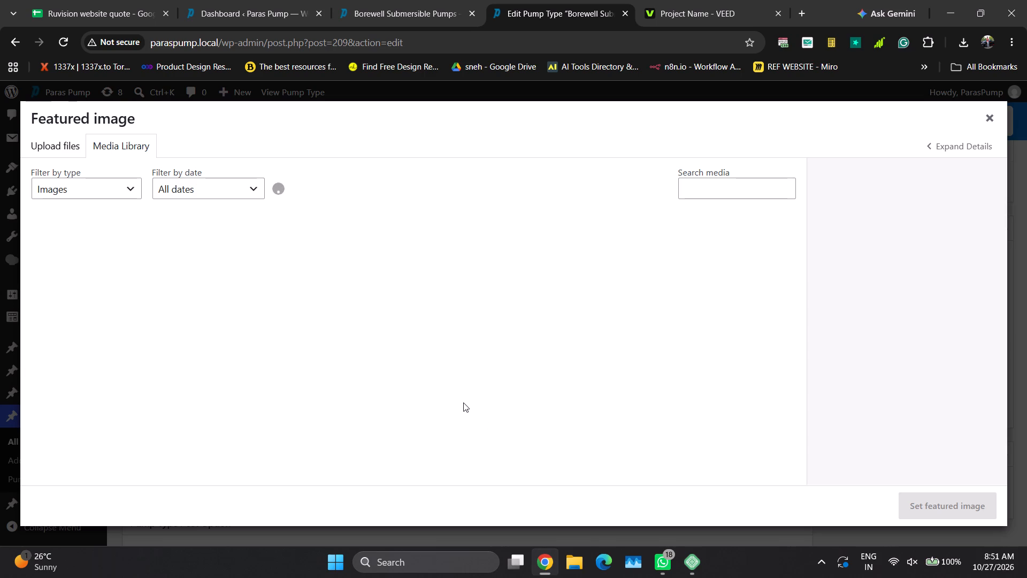
# Look through the live Borewell Submersible Pumps page and return to its opening section.
pyautogui.click(367, 0)
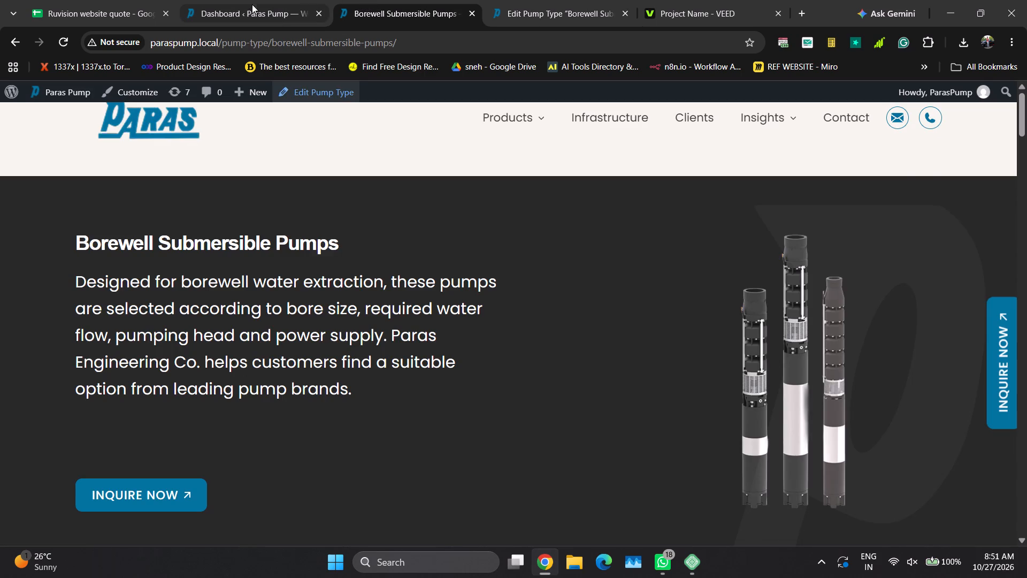
pyautogui.scroll(-8, 785, 399)
pyautogui.scroll(1, 597, 388)
pyautogui.scroll(-9, 596, 387)
pyautogui.scroll(2, 583, 416)
pyautogui.scroll(-7, 583, 416)
pyautogui.scroll(1, 582, 413)
pyautogui.scroll(-4, 580, 411)
pyautogui.scroll(6, 580, 411)
pyautogui.moveTo(1026, 218); pyautogui.dragTo(1026, 85)
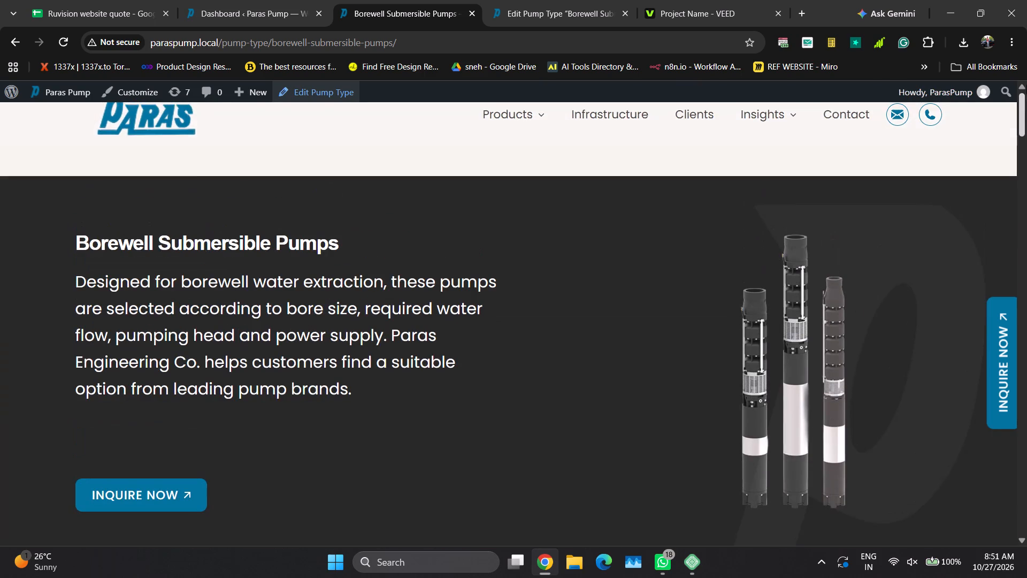
pyautogui.moveTo(1026, 85); pyautogui.dragTo(1026, 81)
# Examine the Product Options / Models and Applications content in the live page's Industry usage section.
pyautogui.moveTo(1024, 128); pyautogui.dragTo(1026, 375)
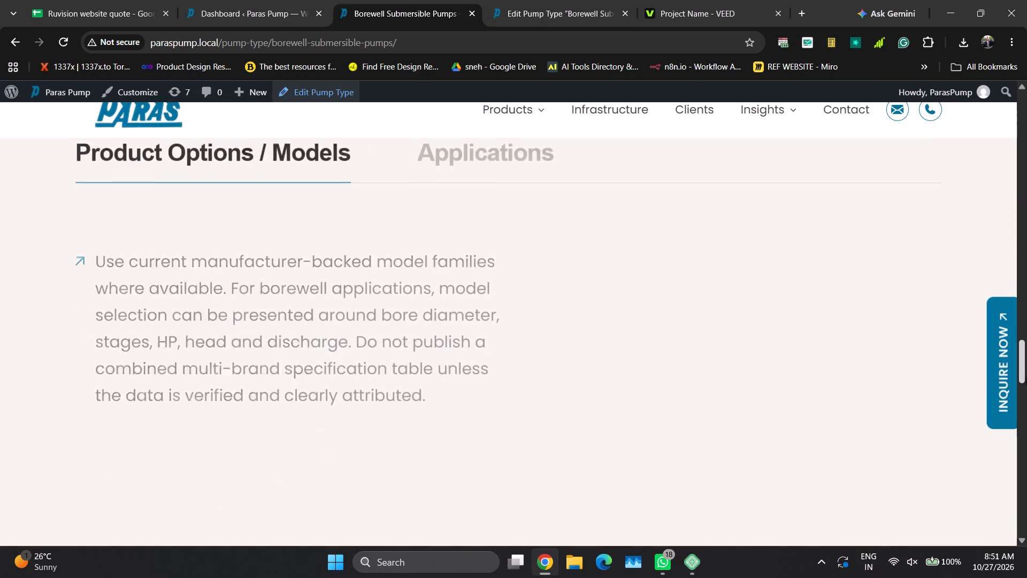
pyautogui.moveTo(1026, 375); pyautogui.dragTo(1026, 371)
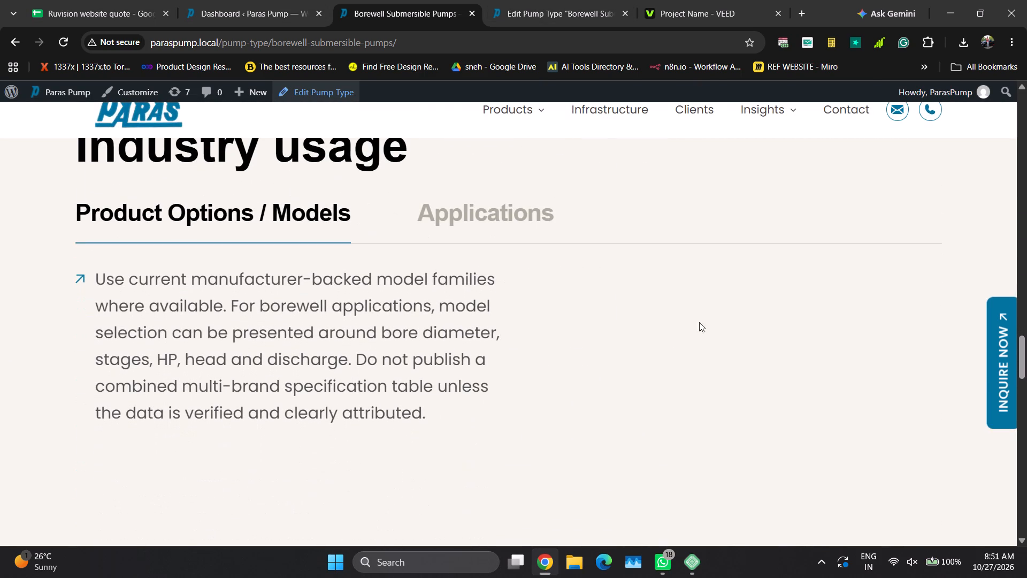
pyautogui.click(488, 216)
pyautogui.click(164, 219)
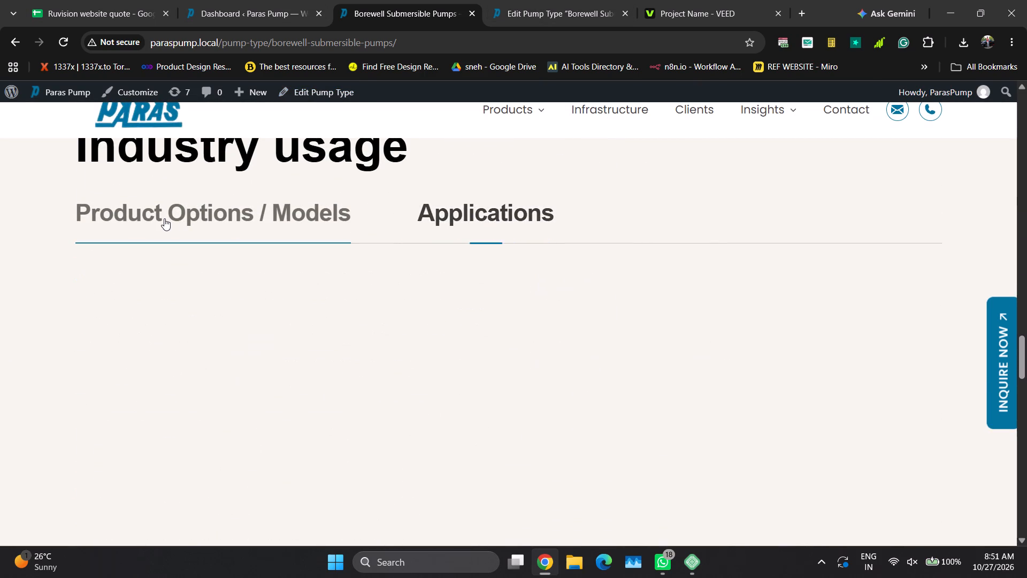
pyautogui.click(501, 204)
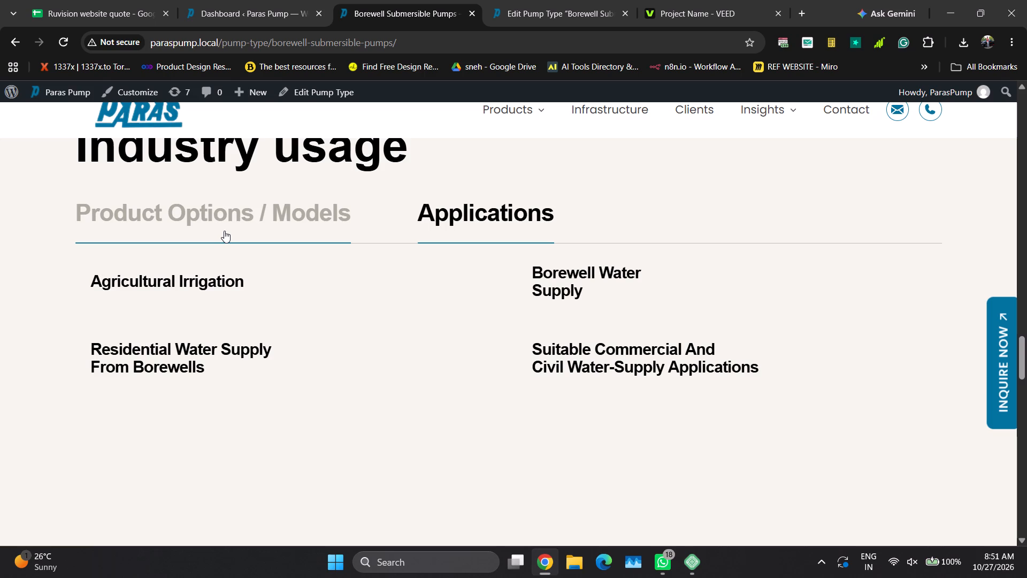
# Return to the open featured image selection in the Borewell Submersible Pumps editor.
pyautogui.click(528, 1)
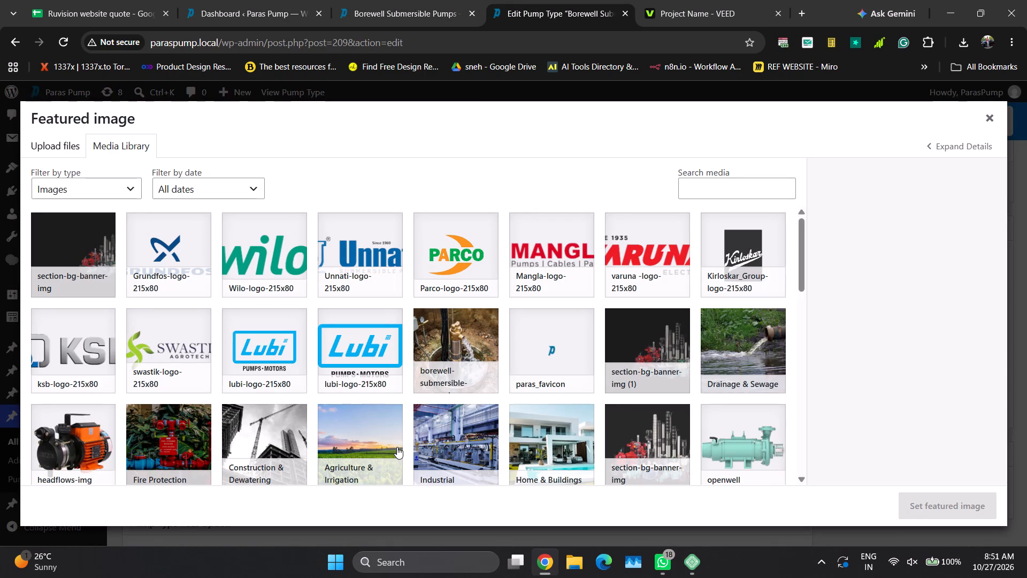
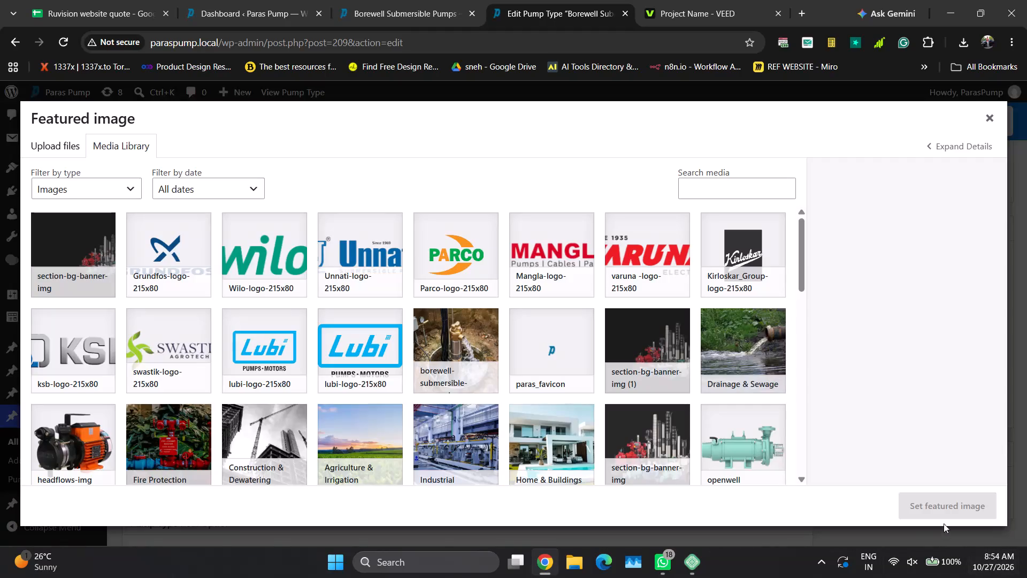
# Set the Submersible Pumps image from the media library as the Borewell Submersible Pumps entry's featured image.
pyautogui.scroll(-1, 560, 336)
pyautogui.scroll(2, 560, 336)
pyautogui.scroll(-2, 560, 336)
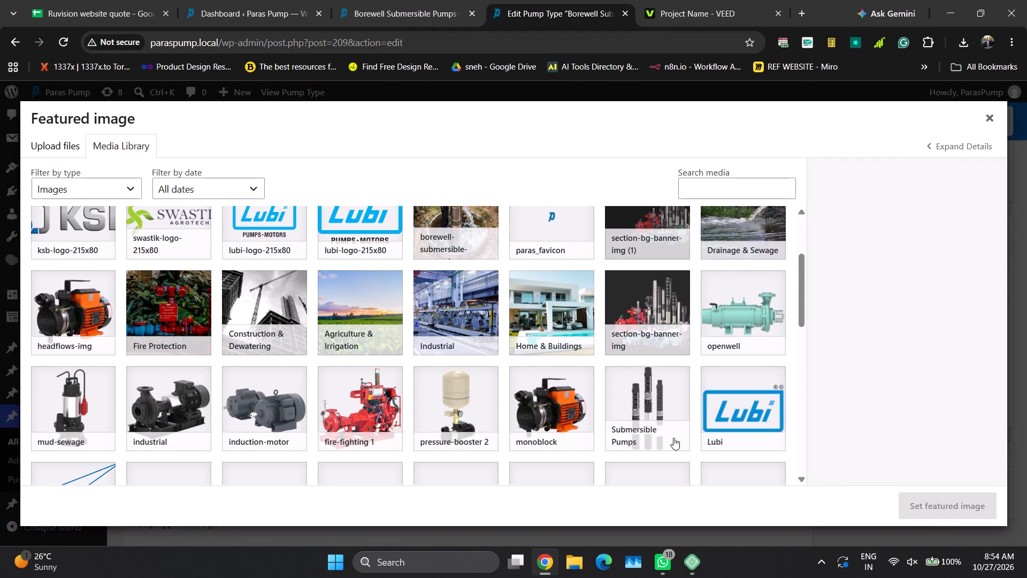
pyautogui.click(653, 423)
pyautogui.click(985, 507)
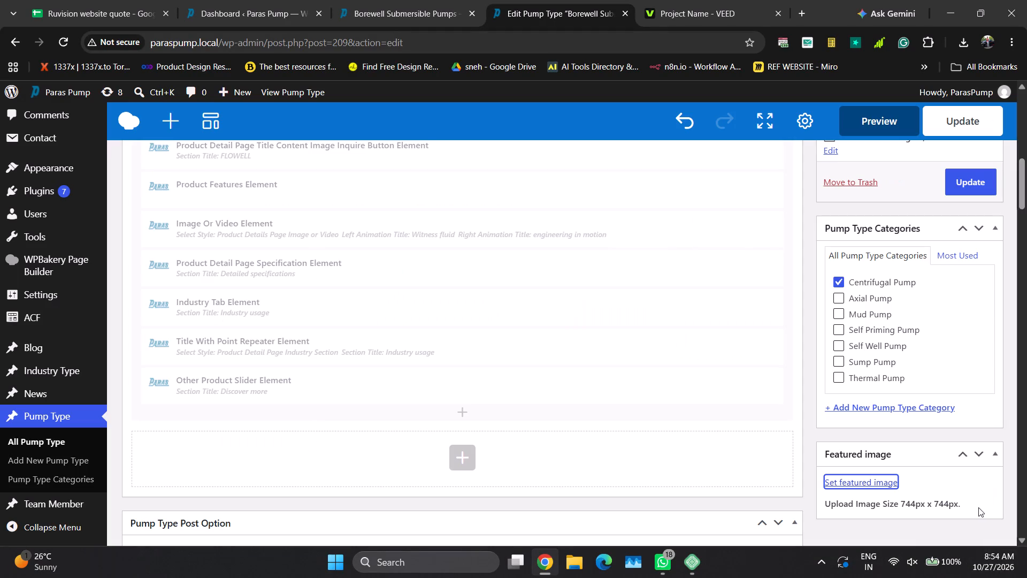
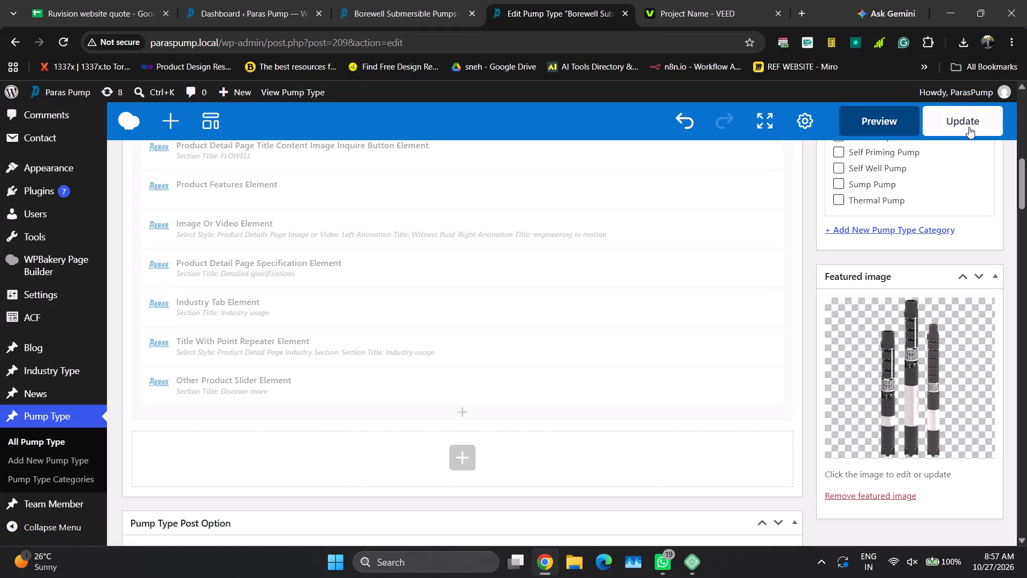
# Update the Borewell Submersible Pumps entry to save its new featured image.
pyautogui.click(969, 127)
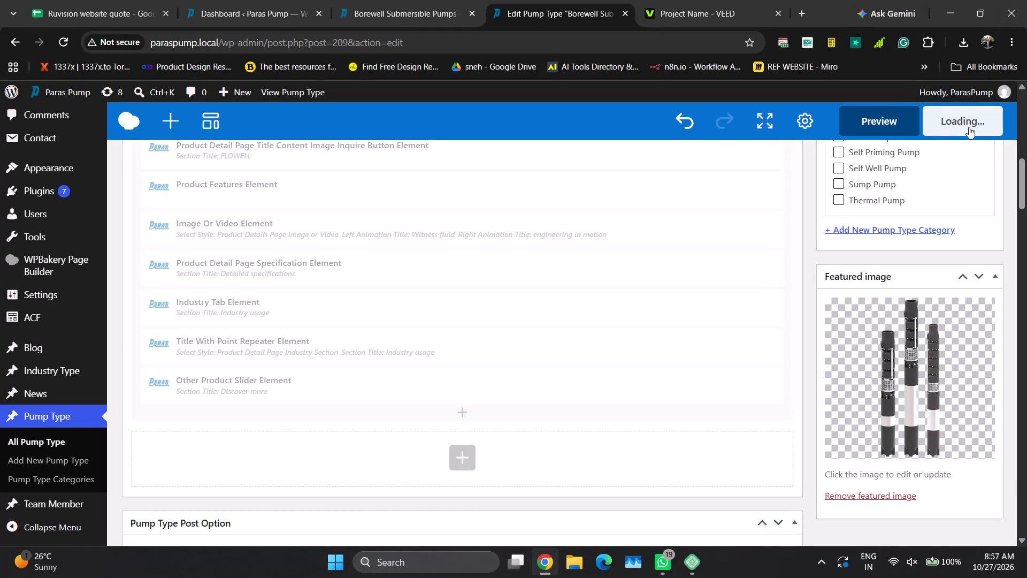
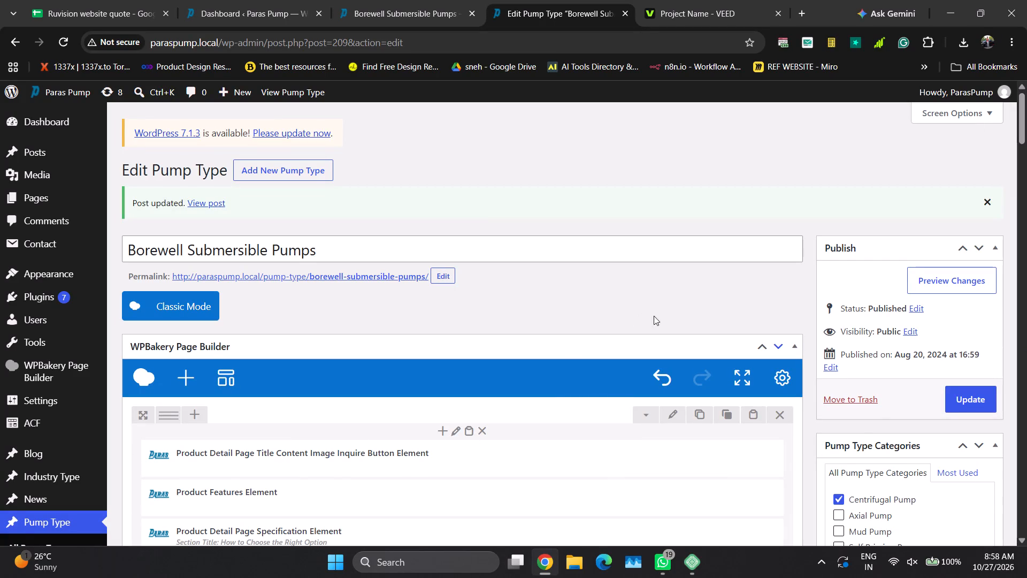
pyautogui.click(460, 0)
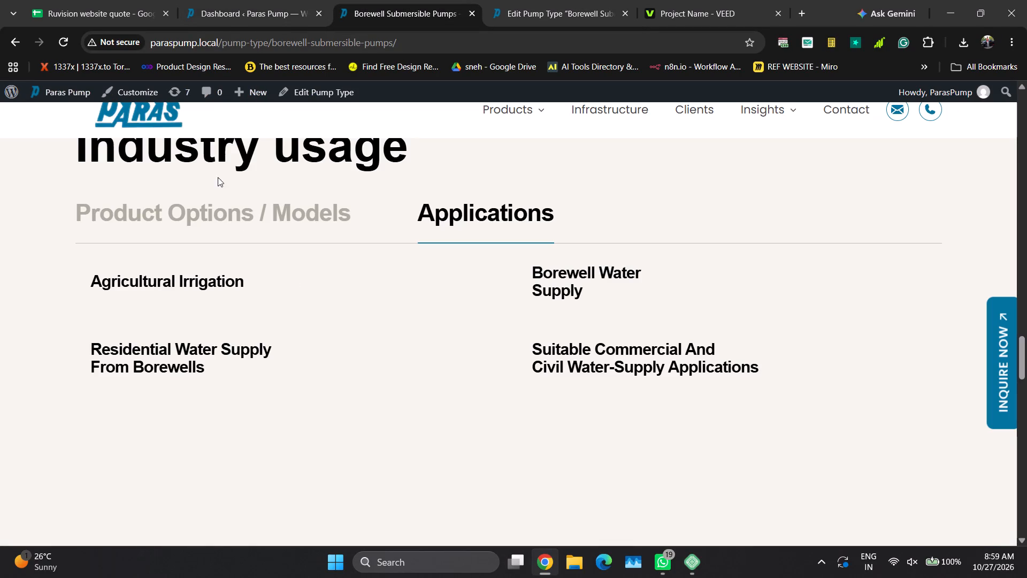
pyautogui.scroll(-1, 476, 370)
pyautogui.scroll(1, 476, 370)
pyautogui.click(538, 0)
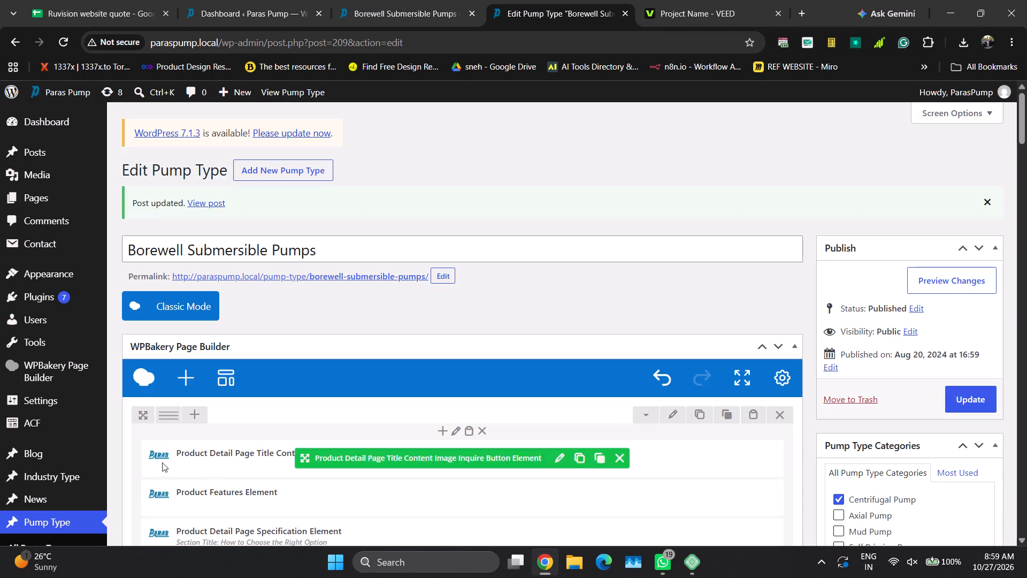
# From the full Pump Type list, move every entry except Borewell Submersible Pumps to the trash in one bulk action.
pyautogui.click(42, 528)
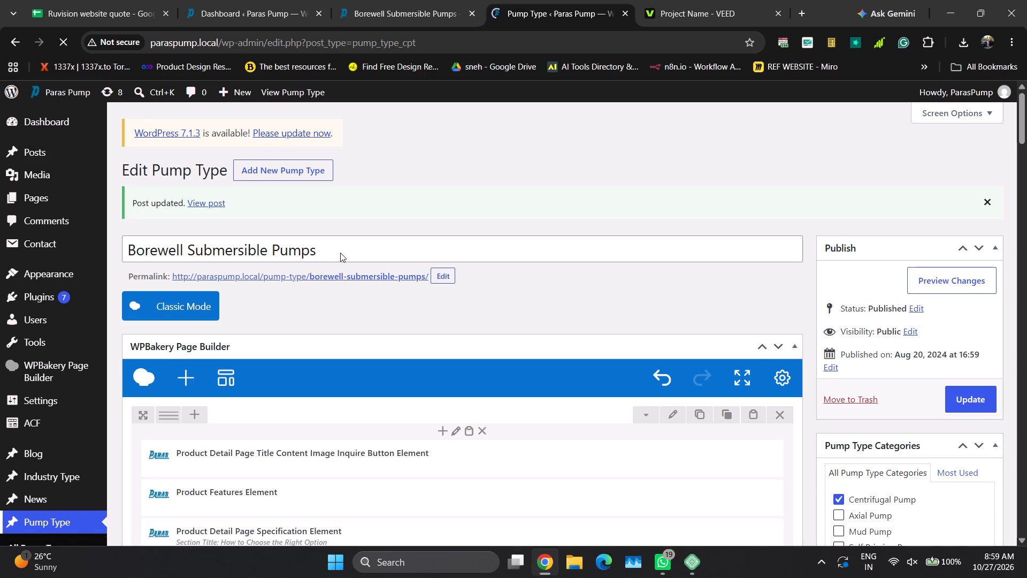
pyautogui.scroll(-4, 334, 351)
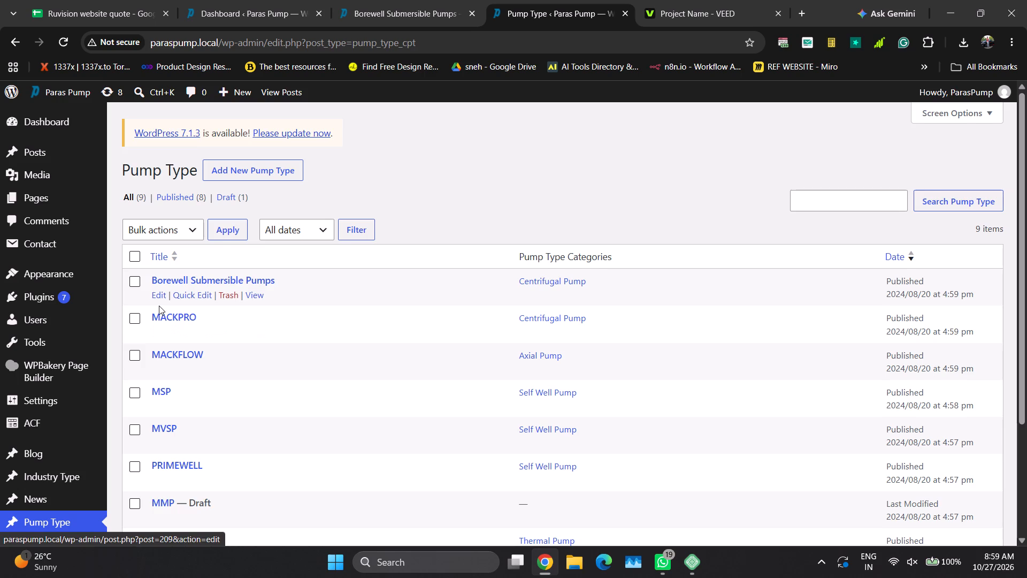
pyautogui.scroll(-1, 158, 309)
pyautogui.click(134, 255)
pyautogui.click(136, 291)
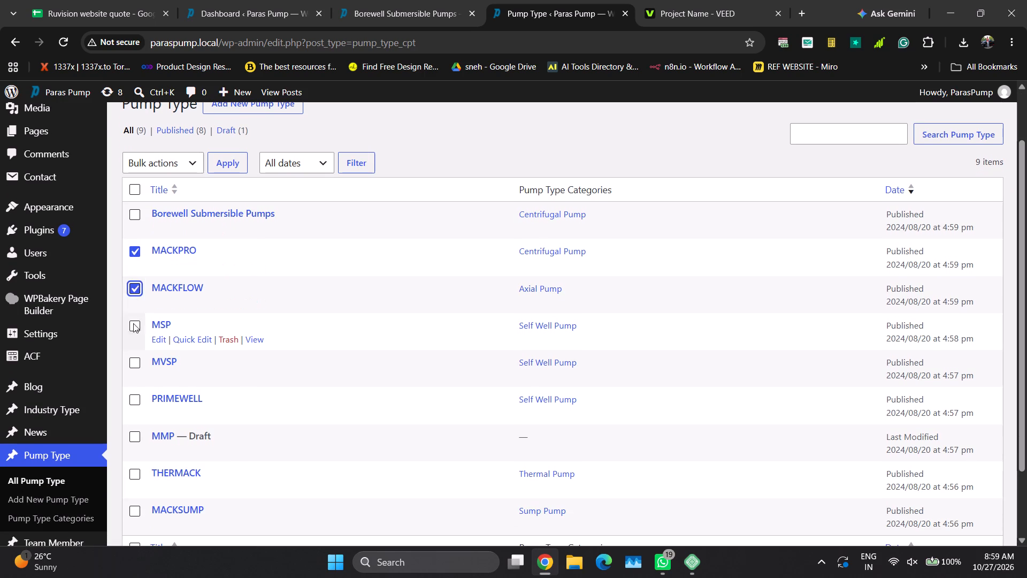
pyautogui.click(133, 324)
pyautogui.click(137, 365)
pyautogui.click(137, 399)
pyautogui.click(134, 438)
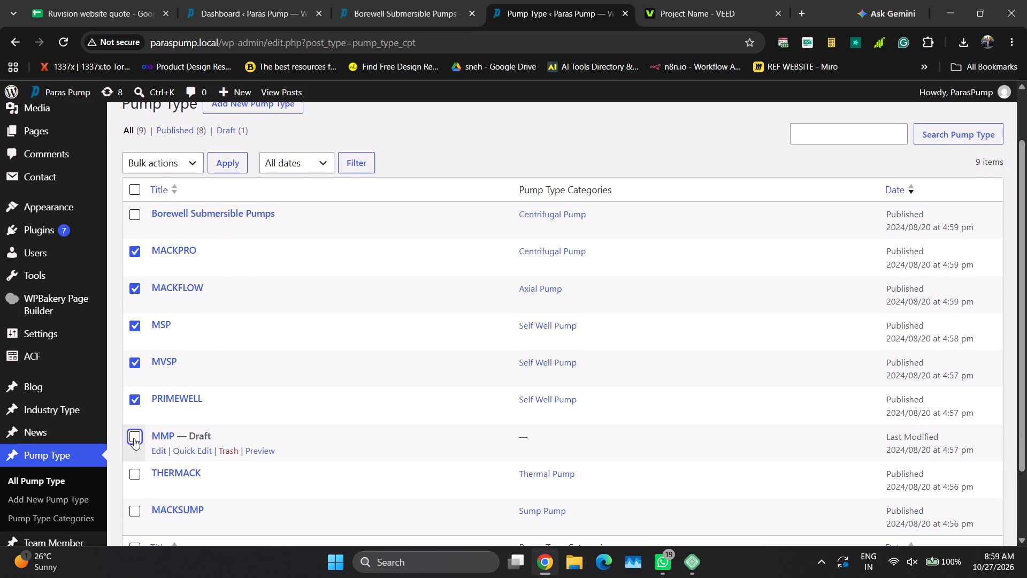
pyautogui.click(134, 475)
pyautogui.click(132, 511)
pyautogui.scroll(-3, 350, 310)
pyautogui.scroll(1, 349, 308)
pyautogui.scroll(-2, 348, 308)
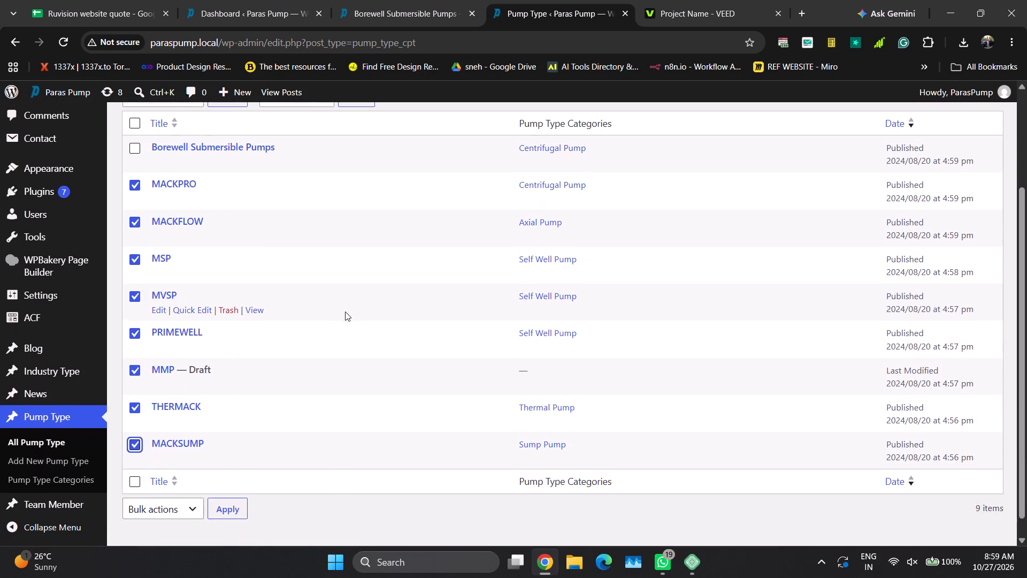
pyautogui.scroll(4, 222, 227)
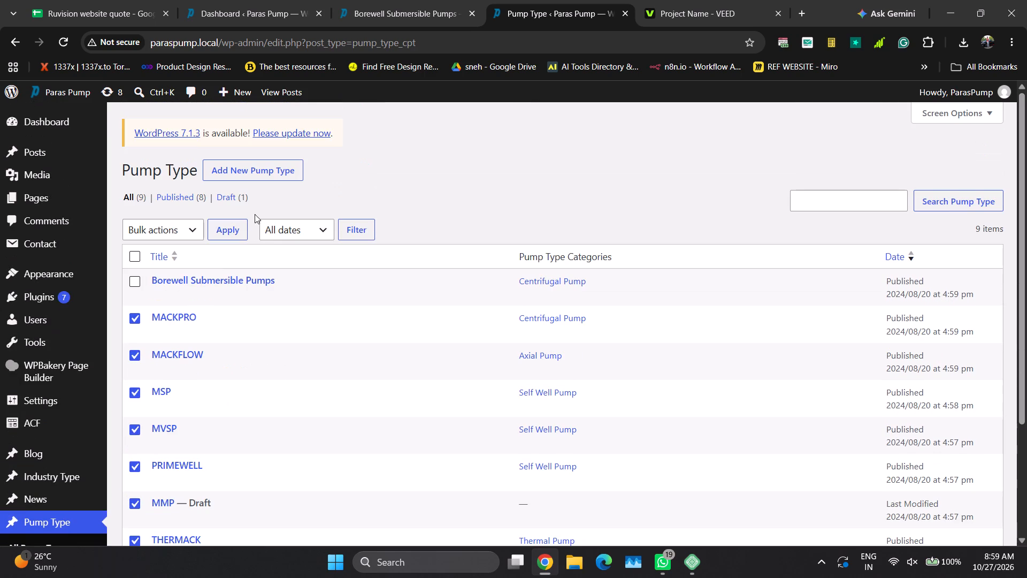
pyautogui.click(193, 227)
pyautogui.click(177, 287)
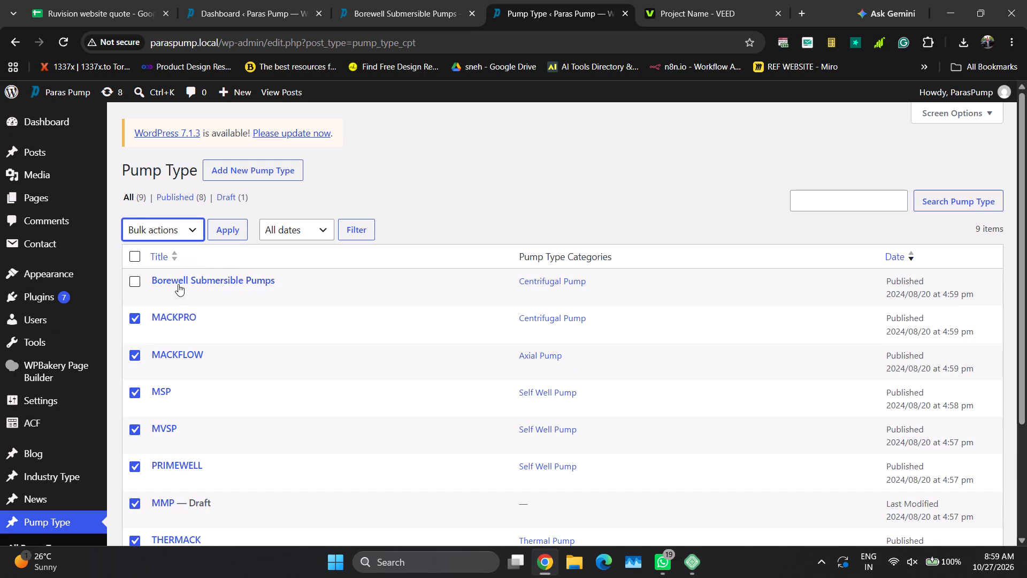
pyautogui.click(235, 231)
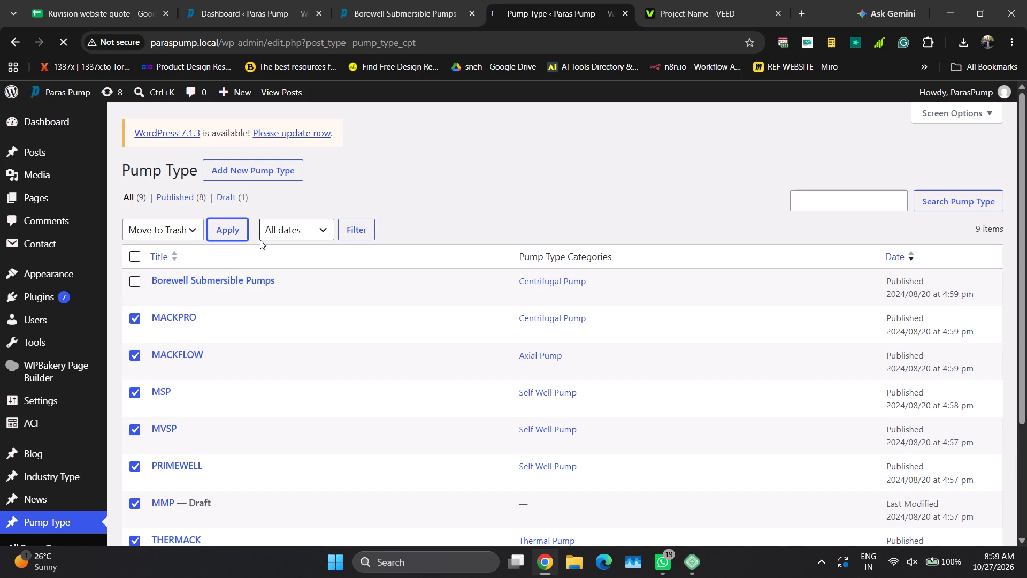
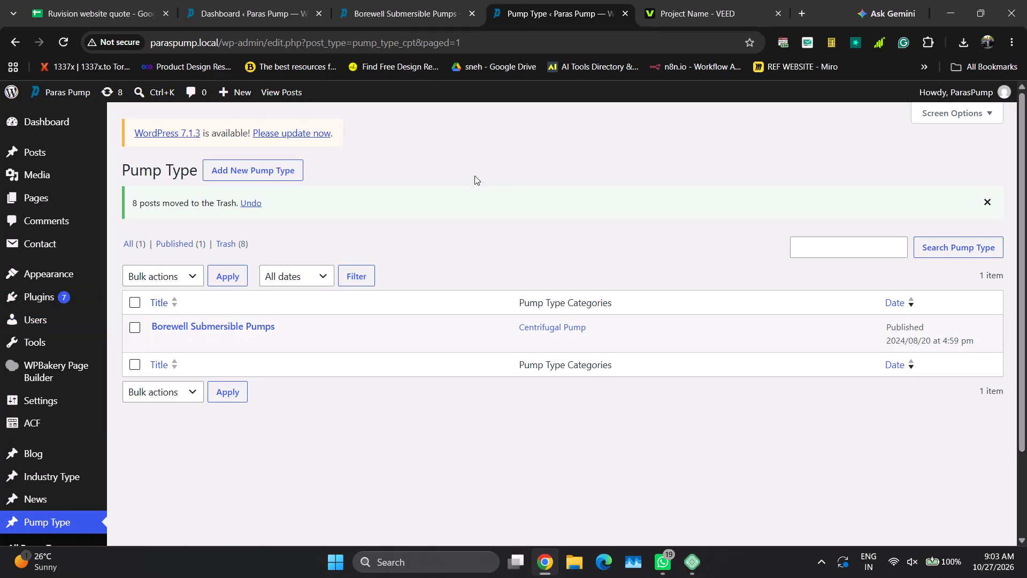
# Open the Pump Type Categories page and check on the VEED upload while it loads.
pyautogui.scroll(2, 165, 355)
pyautogui.scroll(-1, 117, 423)
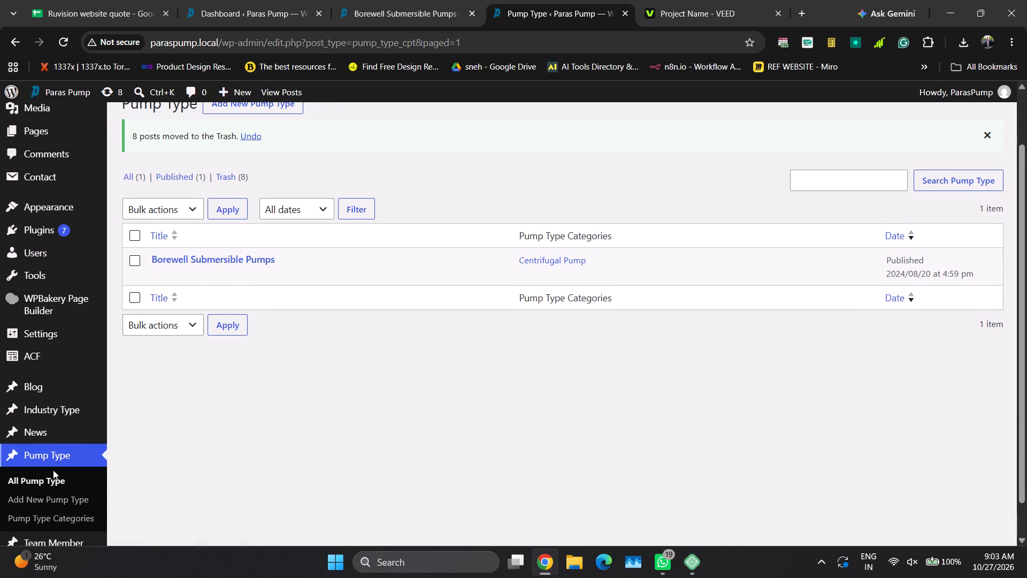
pyautogui.click(47, 520)
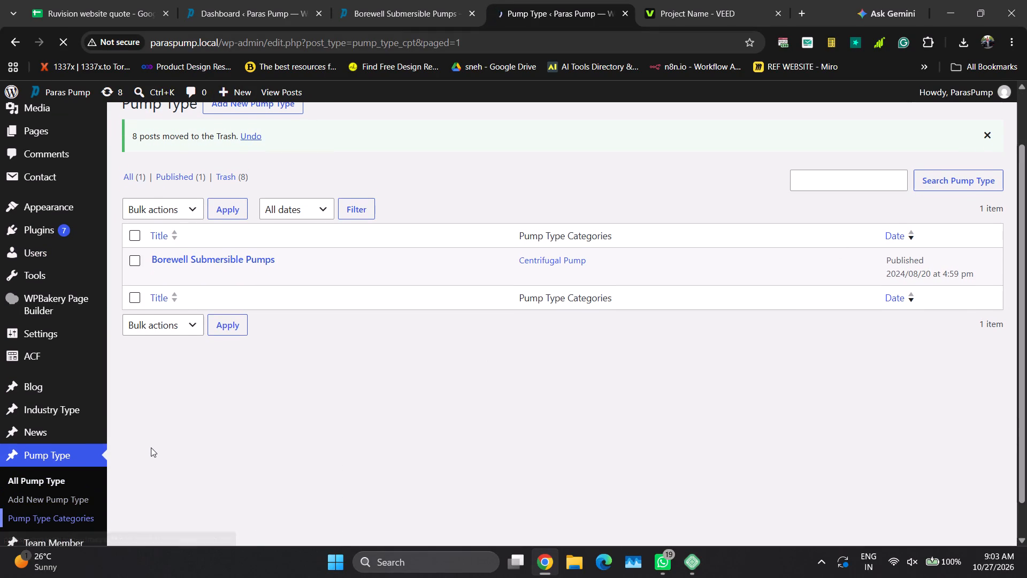
pyautogui.click(714, 0)
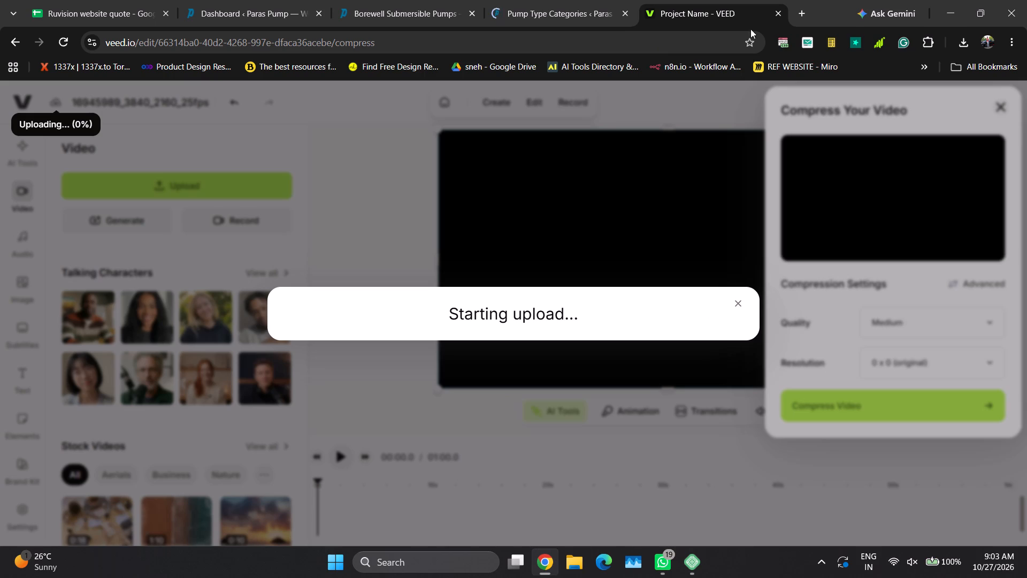
pyautogui.click(543, 0)
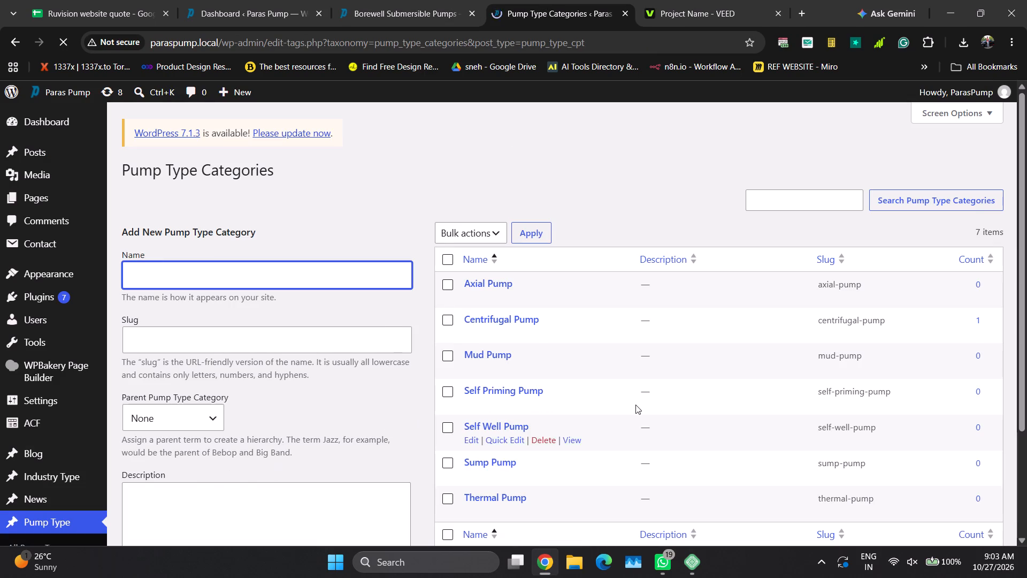
# Bulk-delete the Axial, Mud, Self Priming, Self Well, Sump and Thermal Pump categories, keeping only Centrifugal Pump.
pyautogui.scroll(-3, 493, 368)
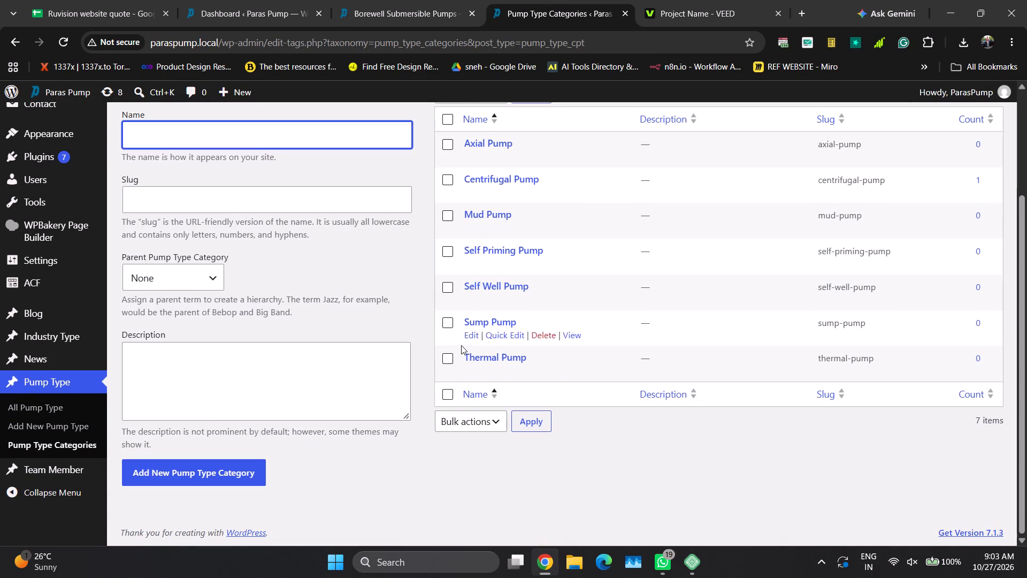
pyautogui.click(451, 360)
pyautogui.click(449, 321)
pyautogui.click(448, 288)
pyautogui.click(450, 247)
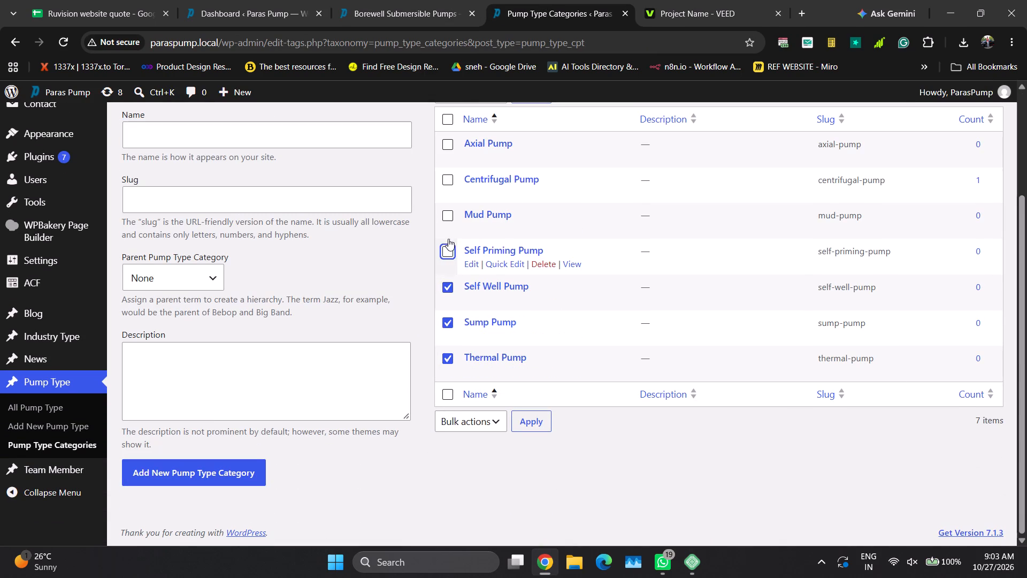
pyautogui.click(448, 218)
pyautogui.click(448, 142)
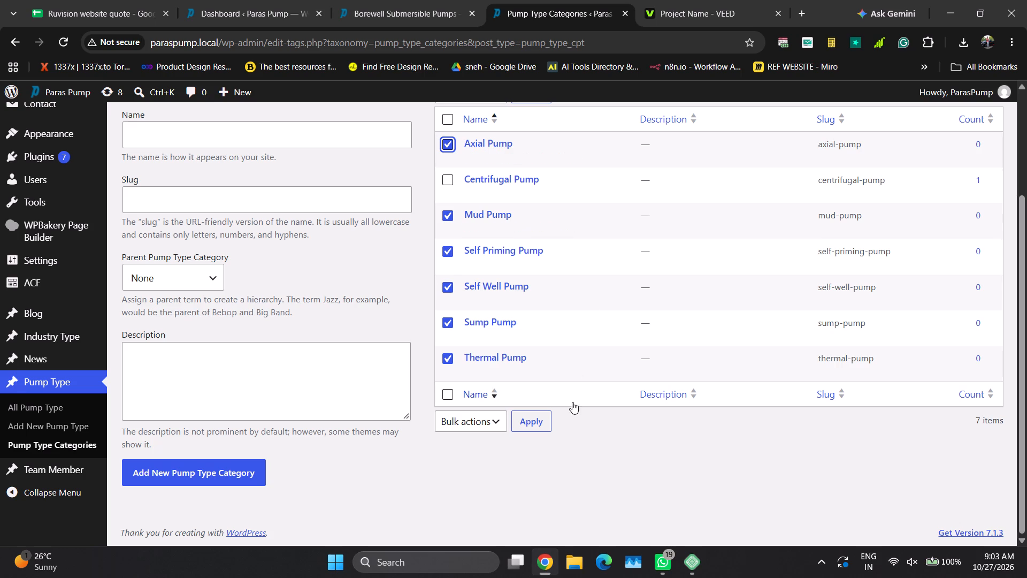
pyautogui.click(485, 417)
pyautogui.click(479, 454)
pyautogui.click(528, 417)
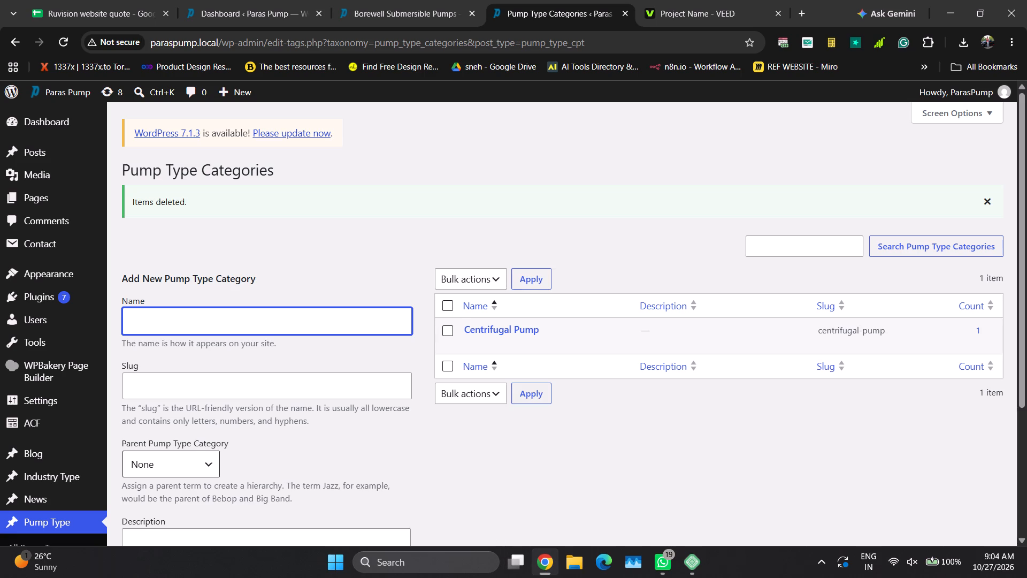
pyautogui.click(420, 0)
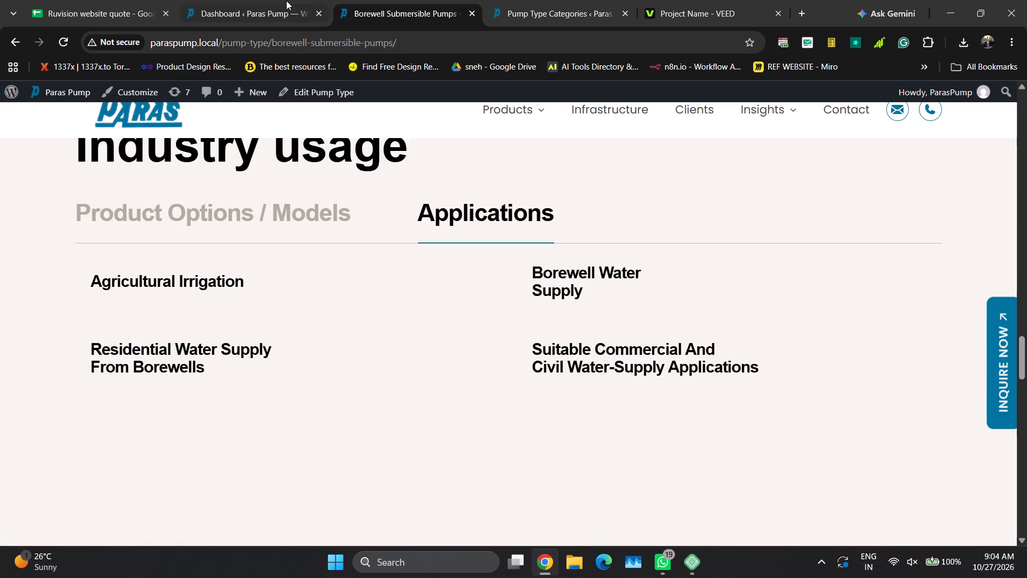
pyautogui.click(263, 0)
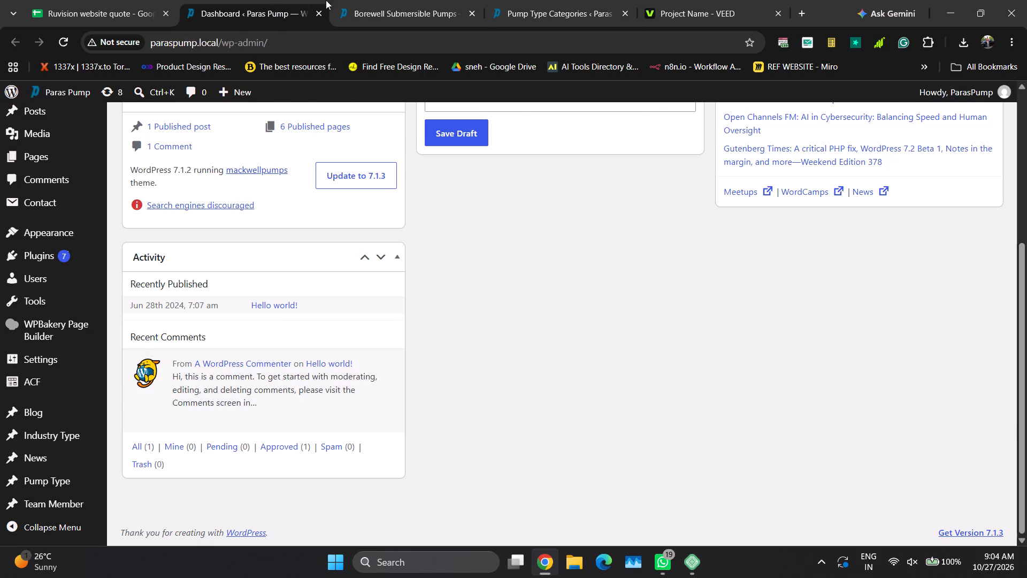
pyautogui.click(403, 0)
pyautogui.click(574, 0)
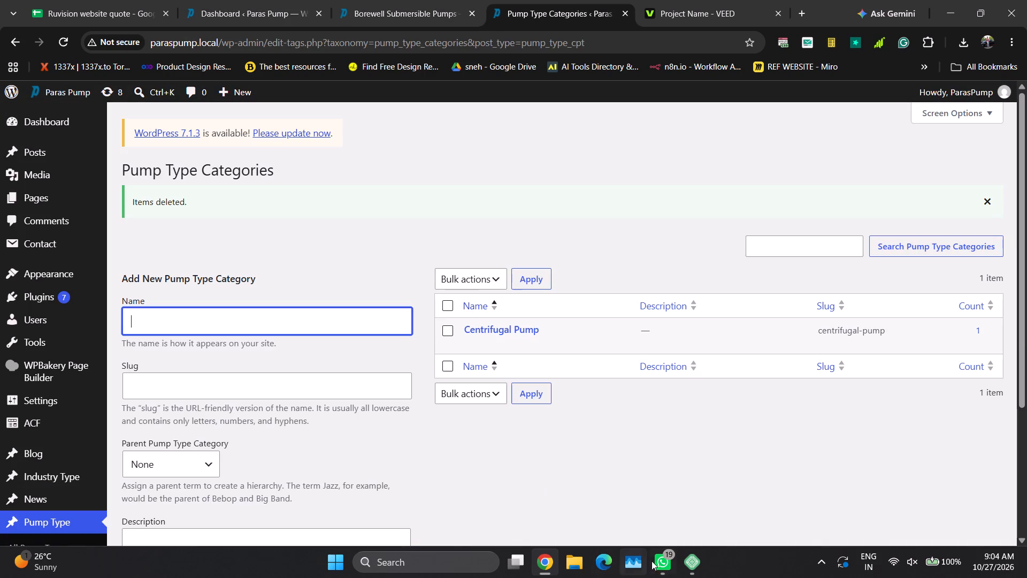
# Look up Google Docs in a new browser tab and open the Paras_Engineering_Homepage_Developer_Content_Replacement document.
pyautogui.click(806, 7)
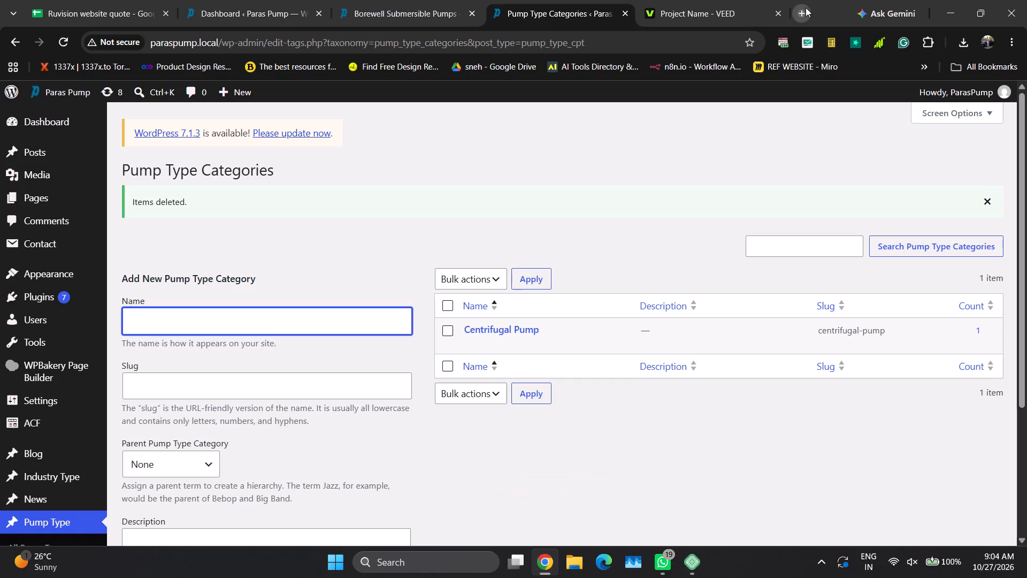
pyautogui.write('google')
pyautogui.press('space')
pyautogui.write('docw')
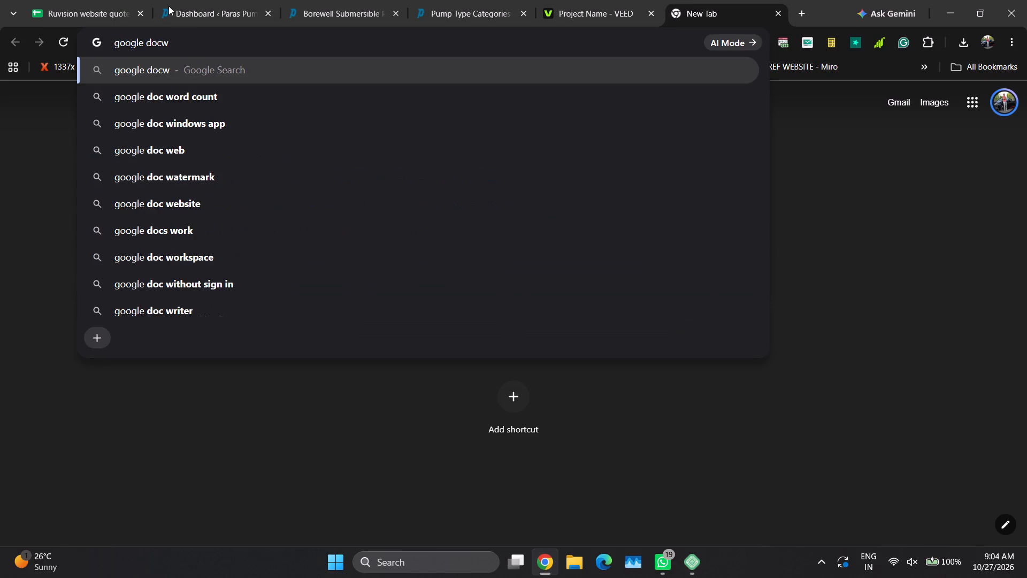
pyautogui.press('\\')
pyautogui.press('BackSpace')
pyautogui.press('BackSpace')
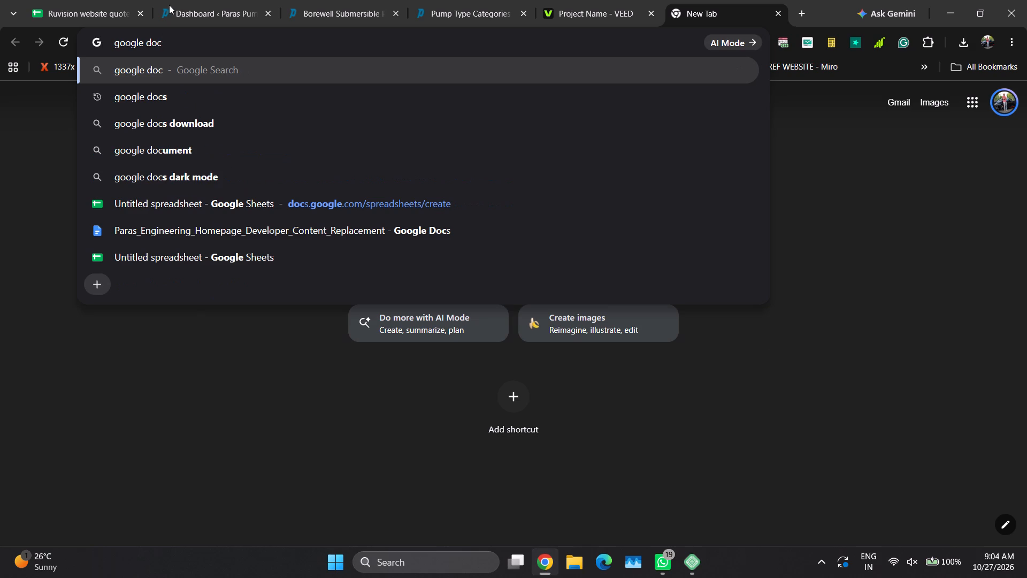
pyautogui.click(235, 234)
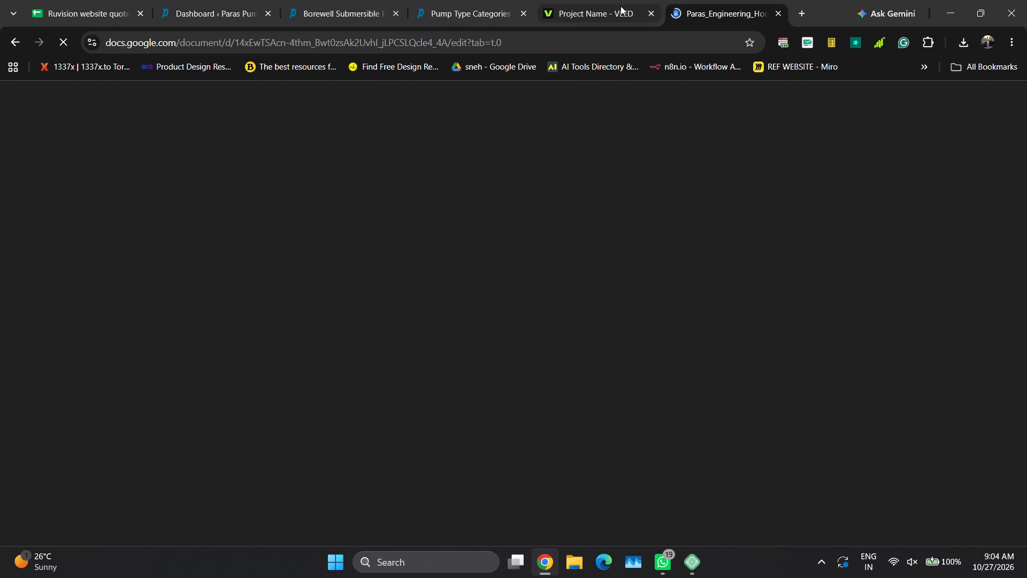
# In the VEED project, dismiss the upload notice and start compressing the video with the preset compression settings.
pyautogui.click(620, 6)
pyautogui.click(738, 308)
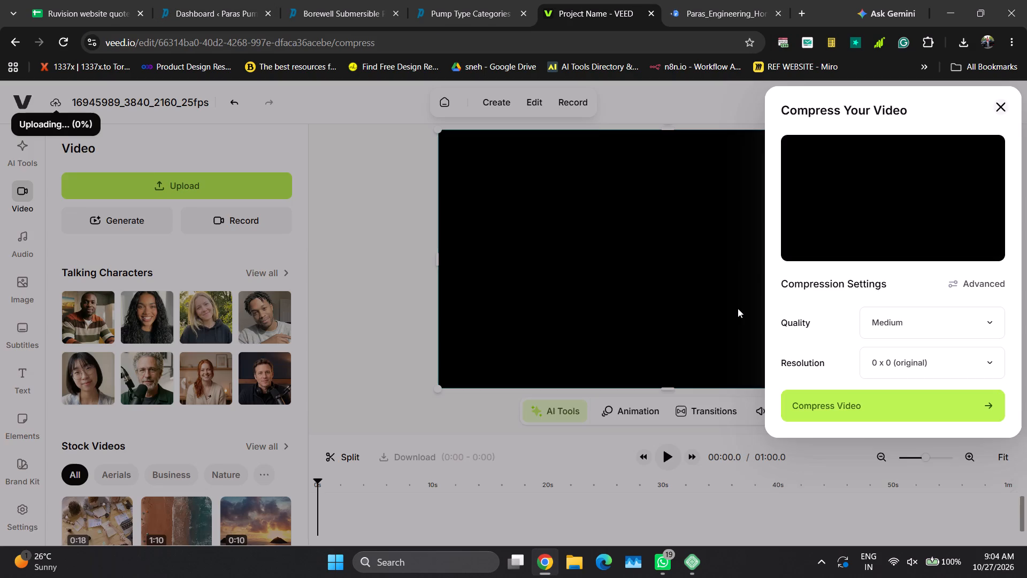
pyautogui.click(876, 399)
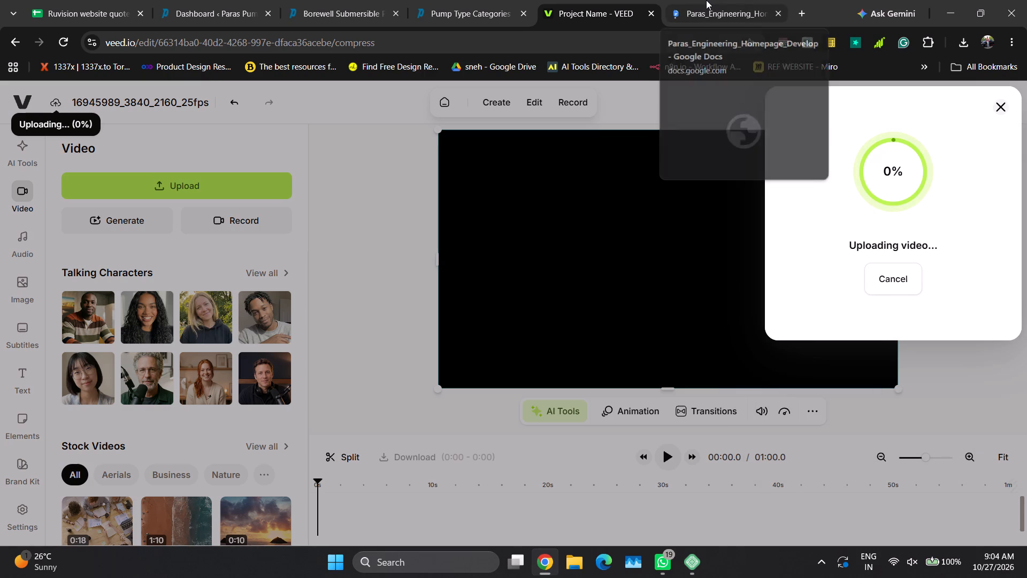
# Read through the homepage content replacement document, focusing on the pump types in section 5, Explore Our Pump Range.
pyautogui.click(706, 0)
pyautogui.scroll(-1, 379, 317)
pyautogui.scroll(1, 379, 317)
pyautogui.scroll(-1, 379, 317)
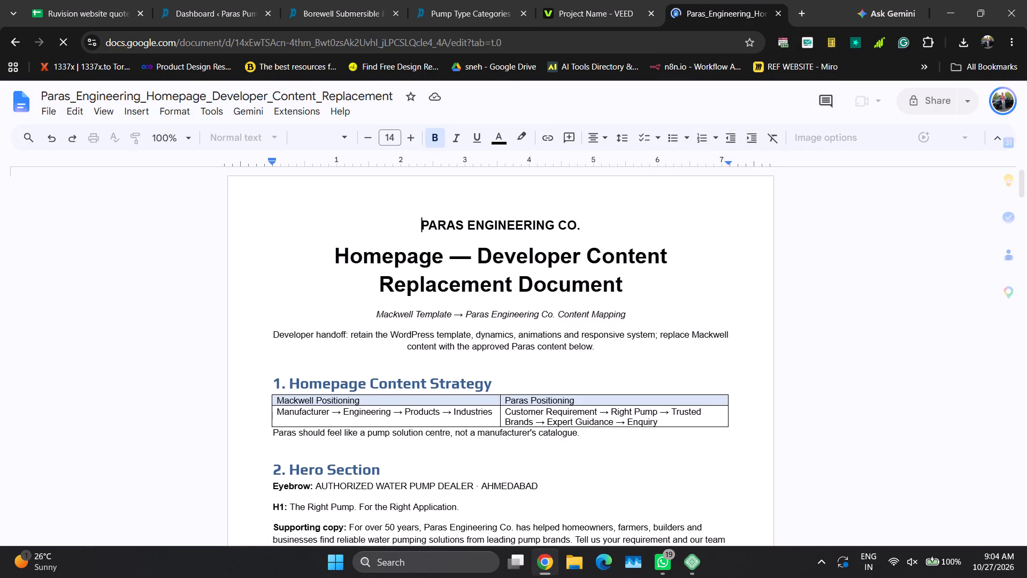
pyautogui.scroll(-8, 370, 314)
pyautogui.scroll(2, 368, 313)
pyautogui.scroll(-8, 368, 313)
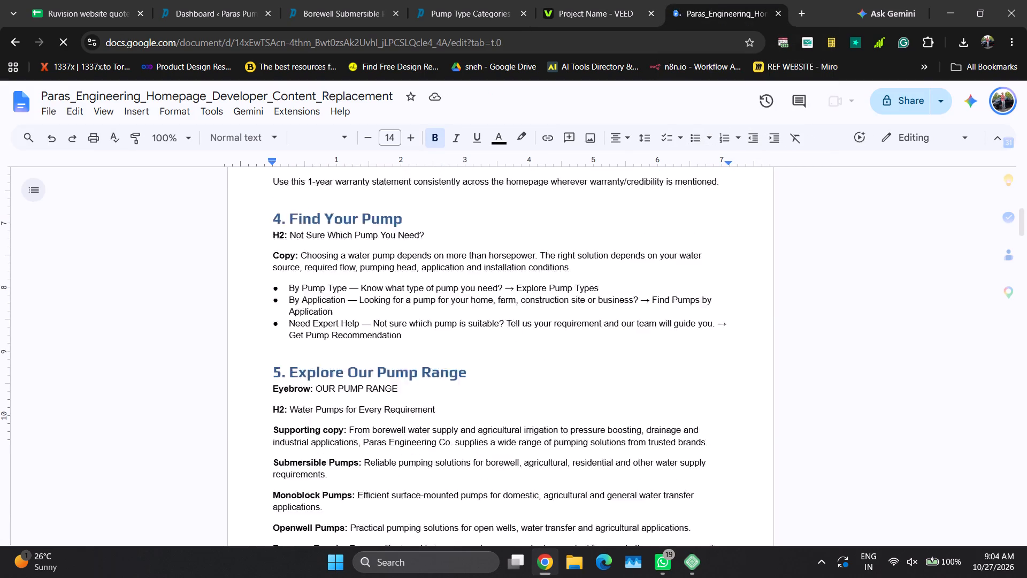
pyautogui.scroll(-5, 368, 313)
pyautogui.scroll(2, 363, 318)
pyautogui.scroll(-1, 363, 318)
pyautogui.scroll(1, 363, 318)
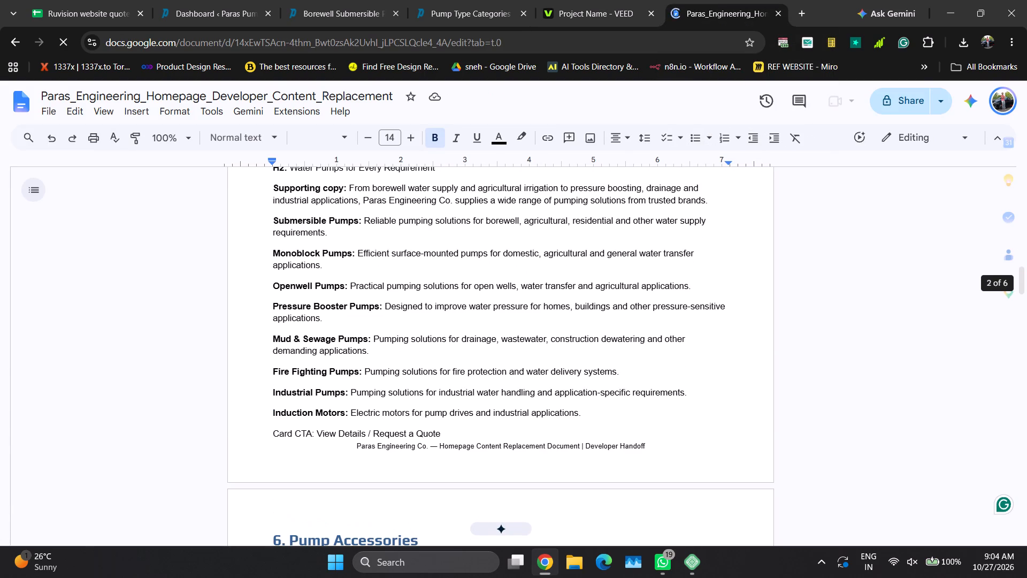
pyautogui.scroll(1, 221, 214)
pyautogui.scroll(-2, 221, 214)
pyautogui.scroll(1, 221, 214)
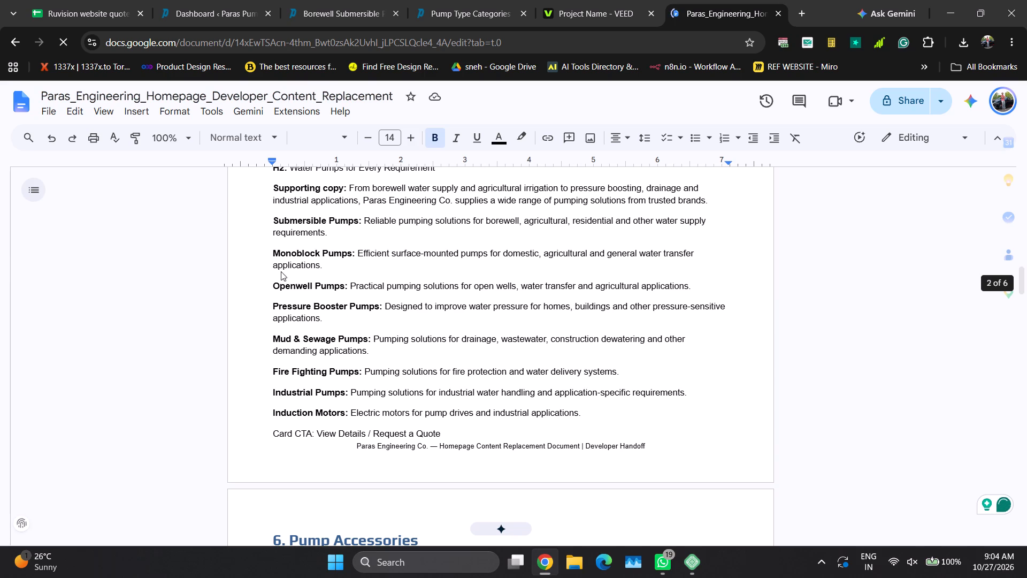
pyautogui.scroll(1, 309, 245)
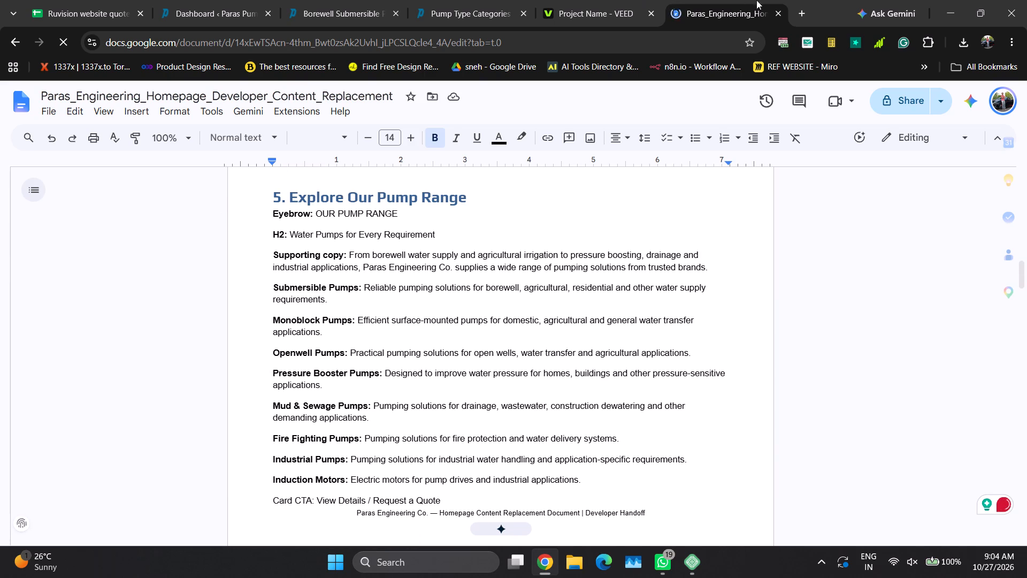
# Open the Google Docs file picker from the homepage content document to choose another document.
pyautogui.click(48, 116)
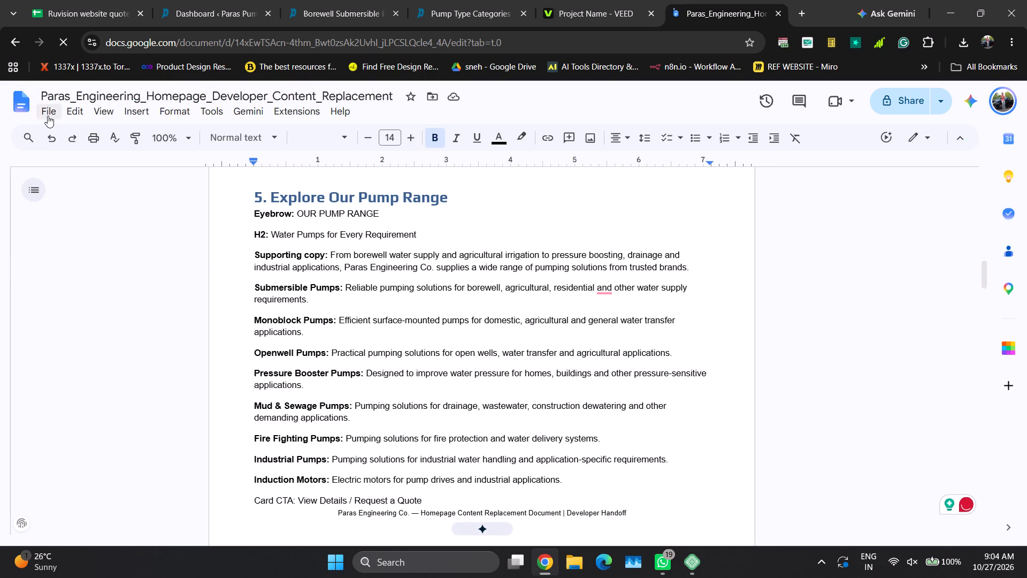
pyautogui.click(80, 151)
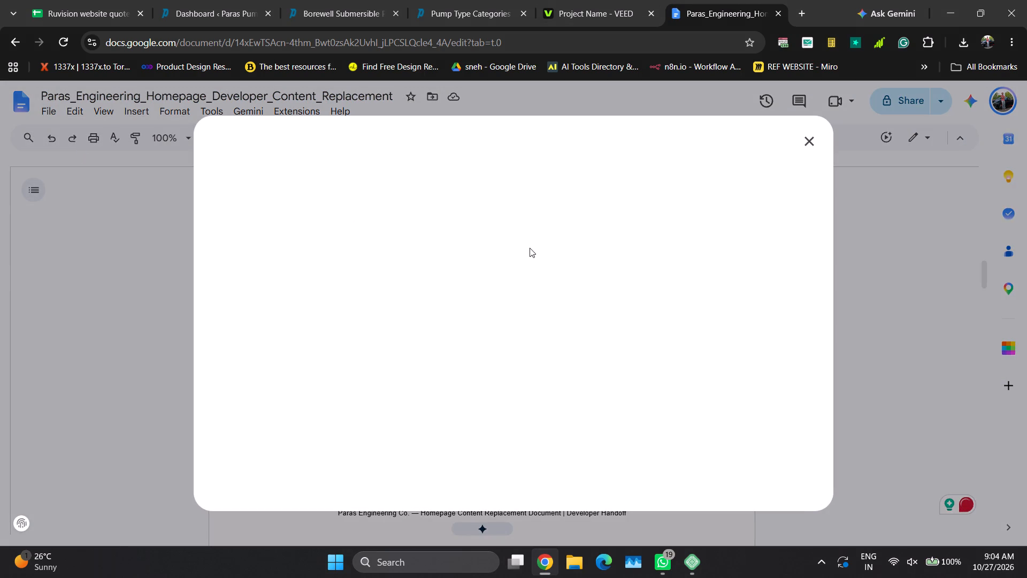
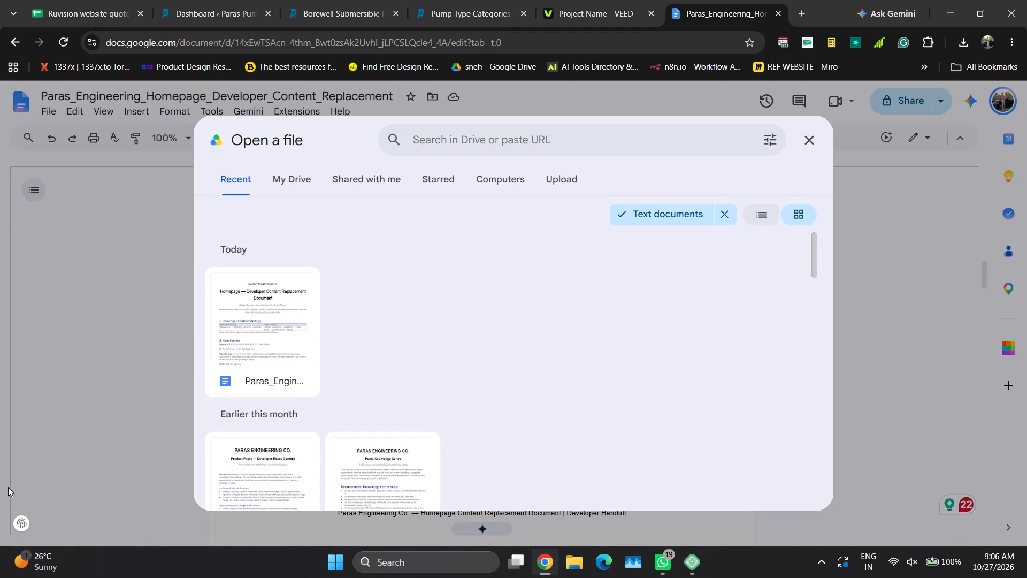
# Open the Paras_Product_Pages_Developer_Ready_Final document from the recent files.
pyautogui.scroll(-2, 359, 416)
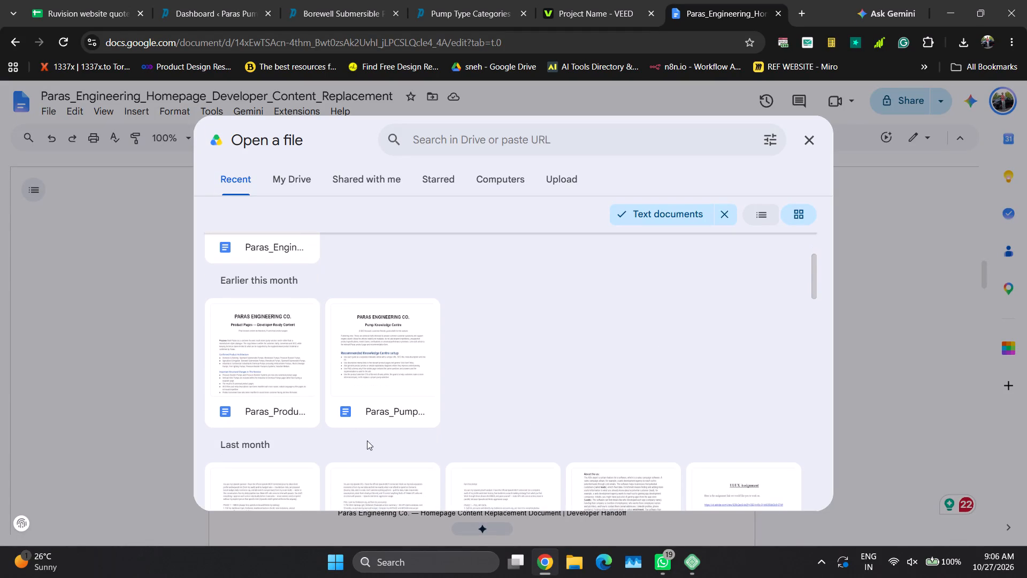
pyautogui.doubleClick(274, 354)
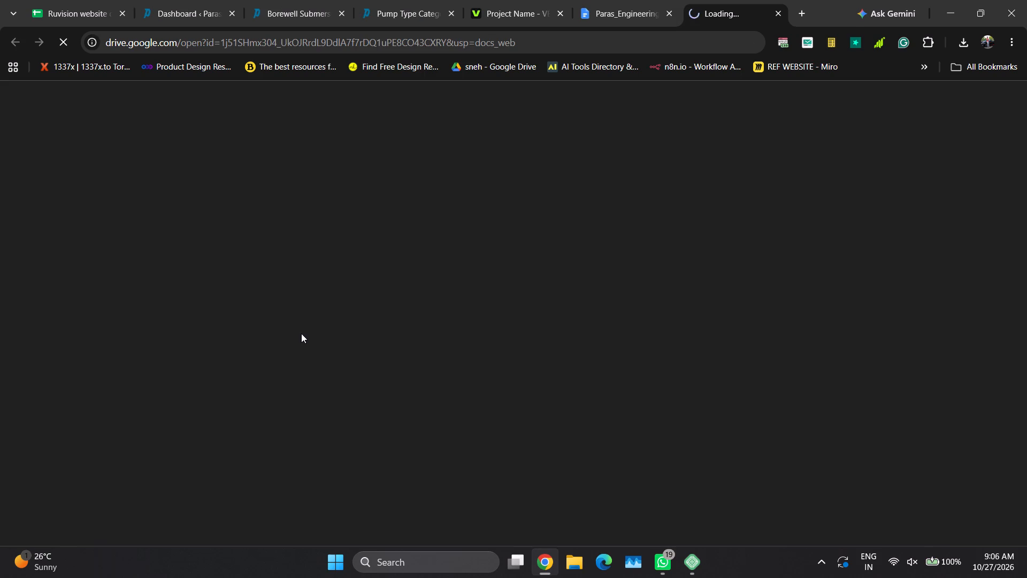
pyautogui.click(643, 0)
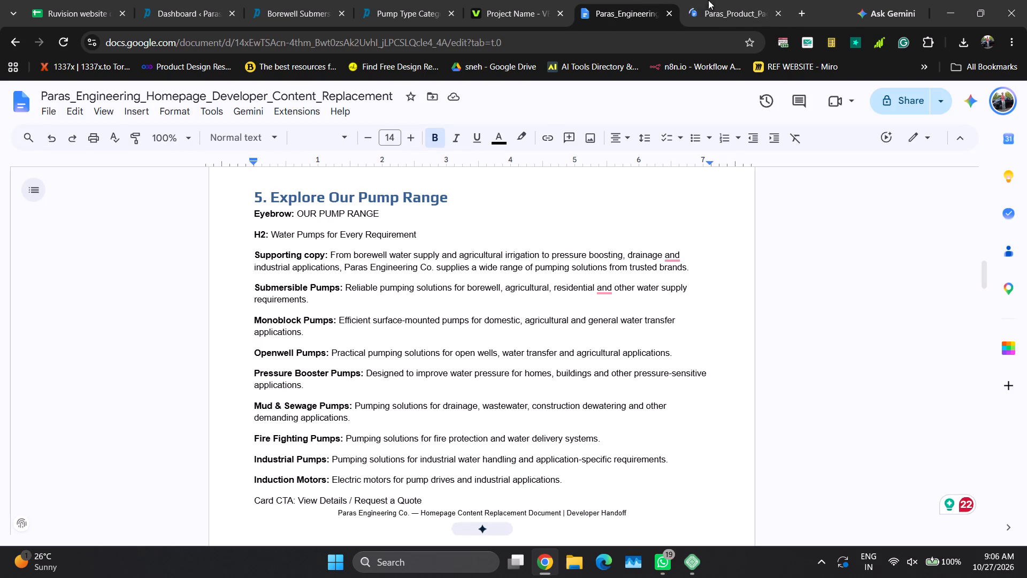
pyautogui.click(709, 0)
# Open the Centrifugal Pump category for editing from the WordPress Pump Type Categories page.
pyautogui.click(411, 0)
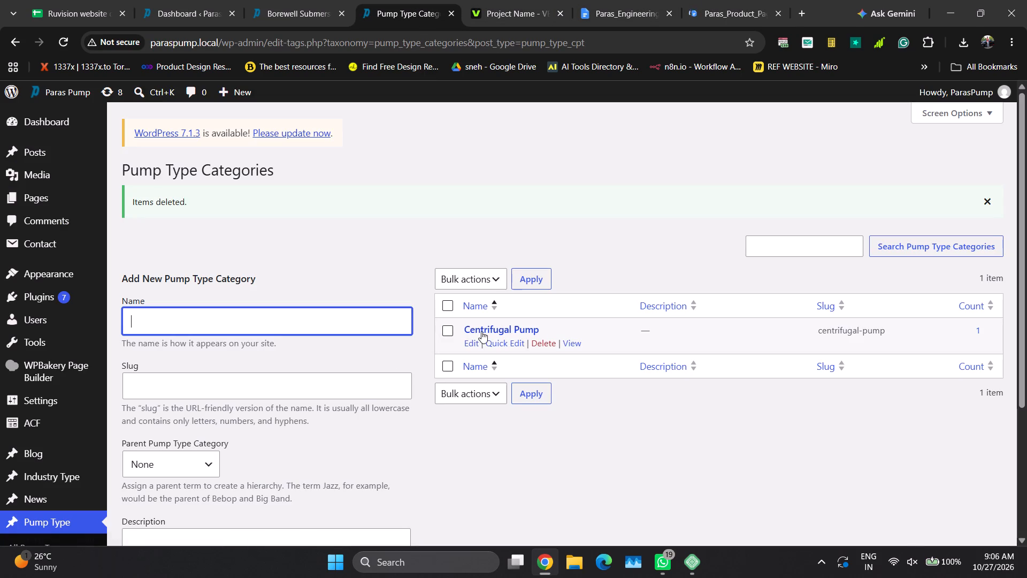
pyautogui.click(489, 329)
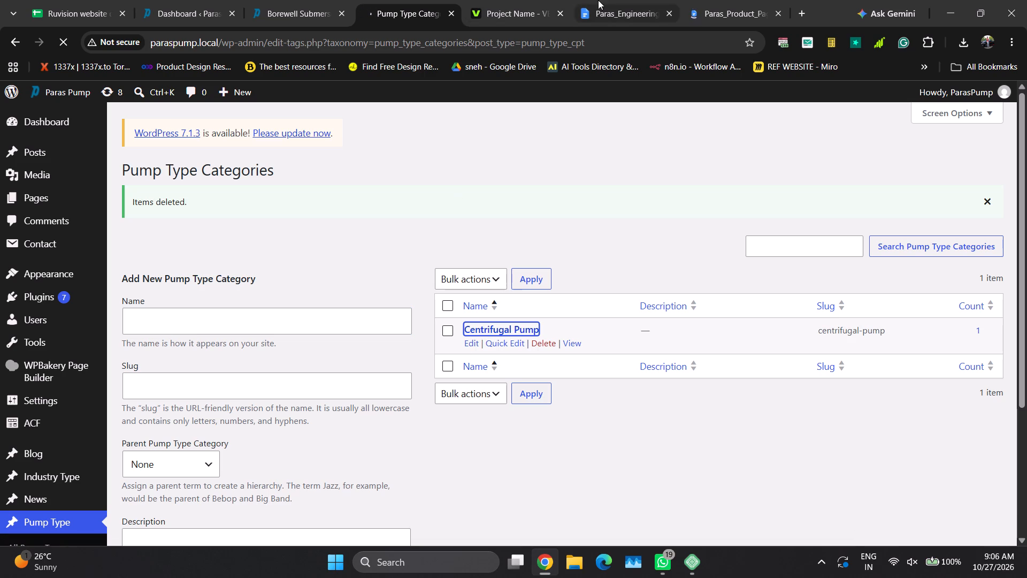
# Read the opening of the product pages document, from the product architecture through the SEO & Content Rules to the Canonical Page List.
pyautogui.click(743, 0)
pyautogui.scroll(1, 446, 388)
pyautogui.scroll(-6, 441, 397)
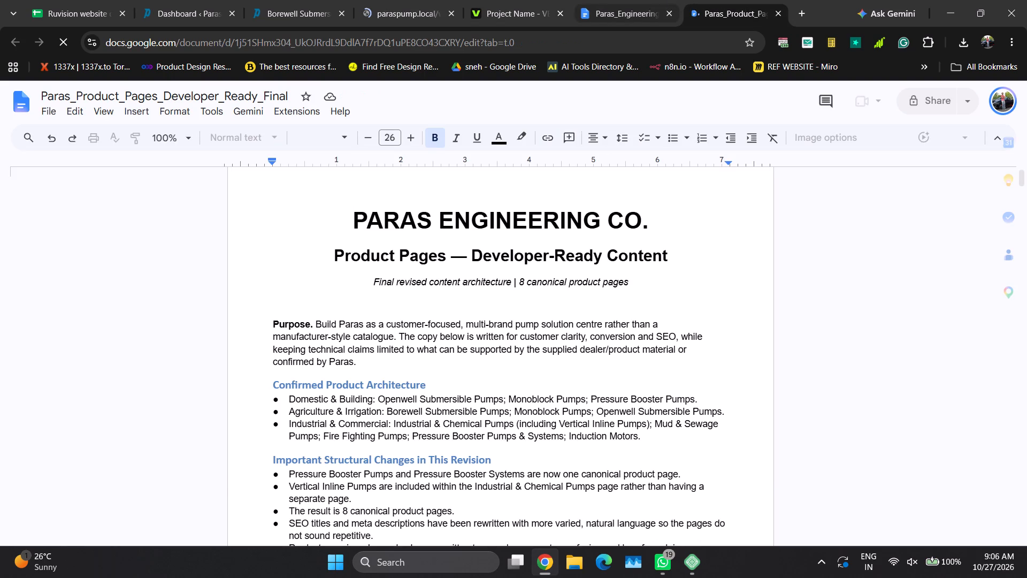
pyautogui.scroll(-1, 325, 502)
pyautogui.scroll(1, 325, 503)
pyautogui.scroll(-4, 325, 503)
pyautogui.scroll(-1, 282, 493)
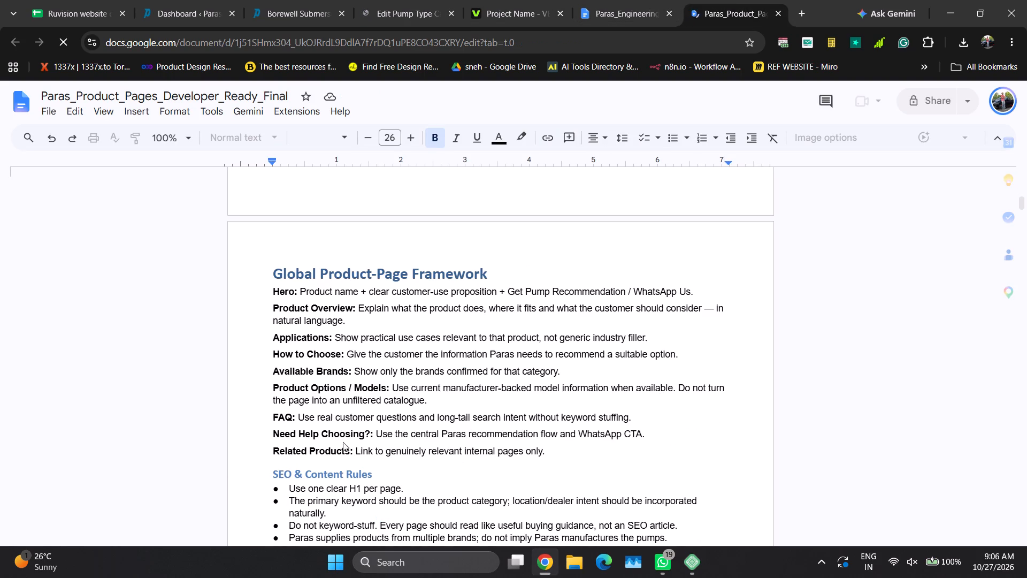
pyautogui.scroll(1, 459, 390)
pyautogui.scroll(-1, 458, 390)
pyautogui.scroll(1, 458, 390)
pyautogui.scroll(-3, 458, 390)
pyautogui.scroll(1, 458, 390)
pyautogui.scroll(-2, 457, 390)
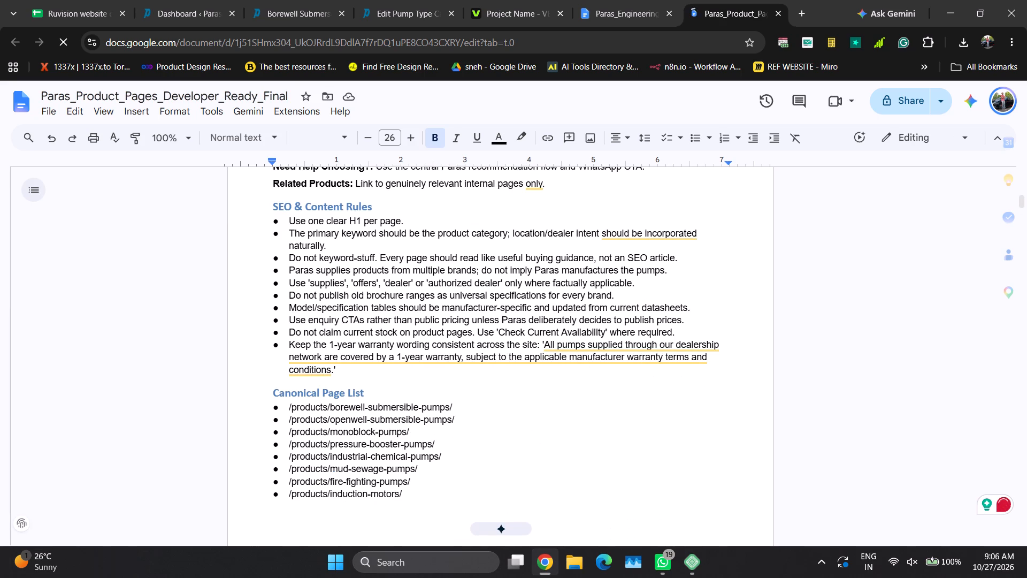
# Reorder the browser tabs so the product pages document sits beside the WordPress pump type tab.
pyautogui.click(620, 0)
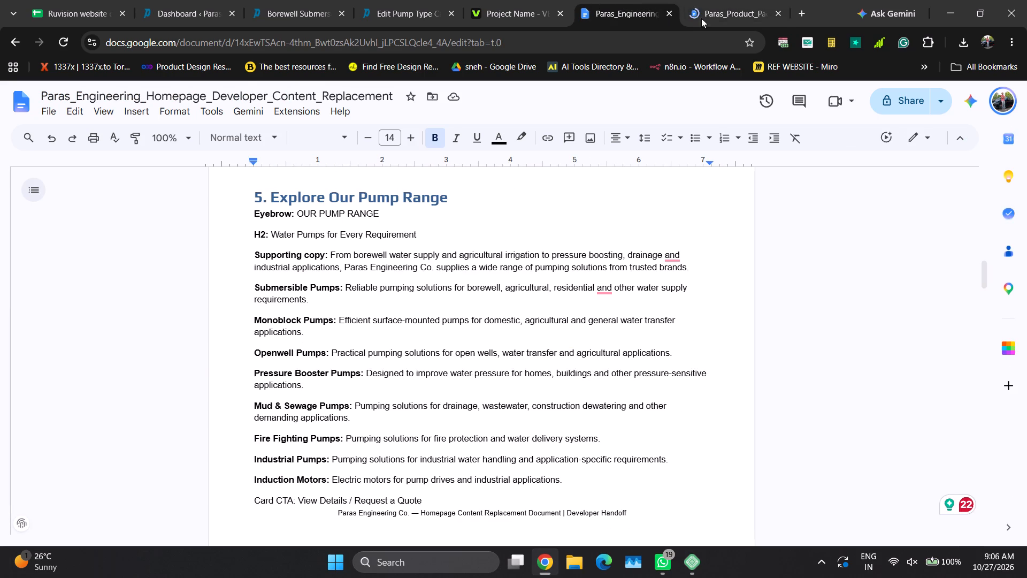
pyautogui.moveTo(725, 1); pyautogui.dragTo(537, 1)
# Leave the Centrifugal Pump category edit page and go to the list of all pump types.
pyautogui.click(410, 0)
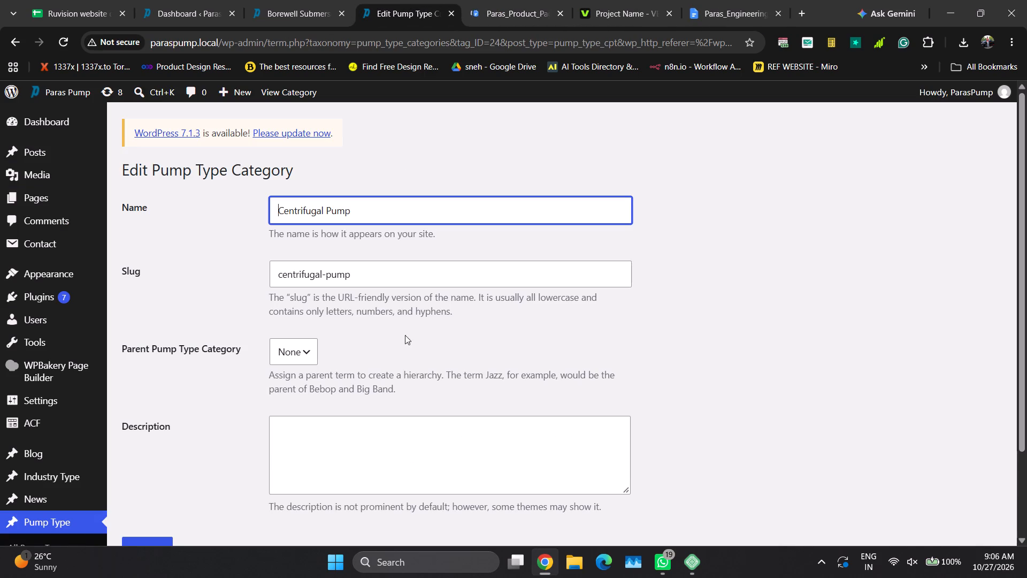
pyautogui.scroll(-6, 379, 423)
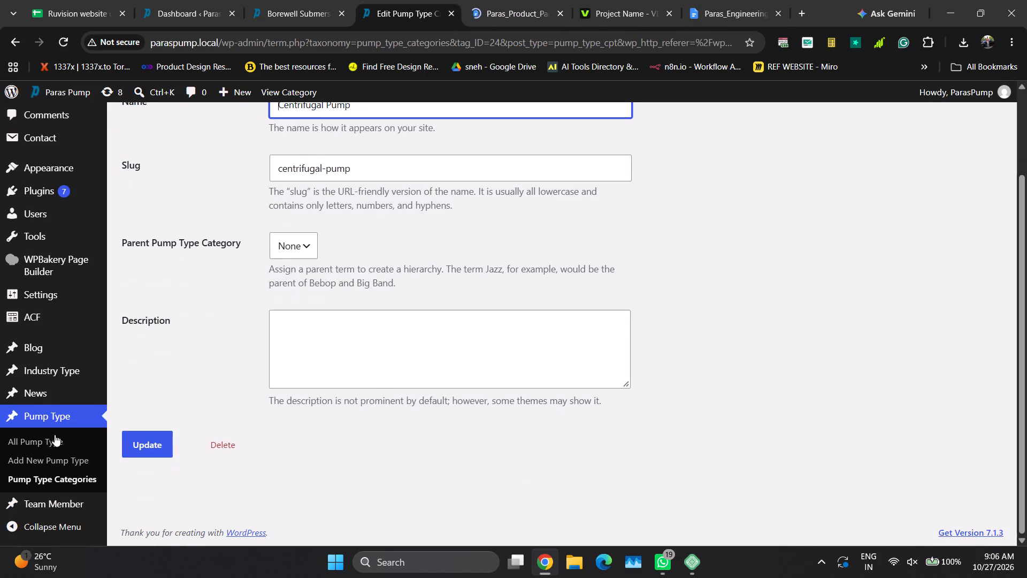
pyautogui.click(58, 440)
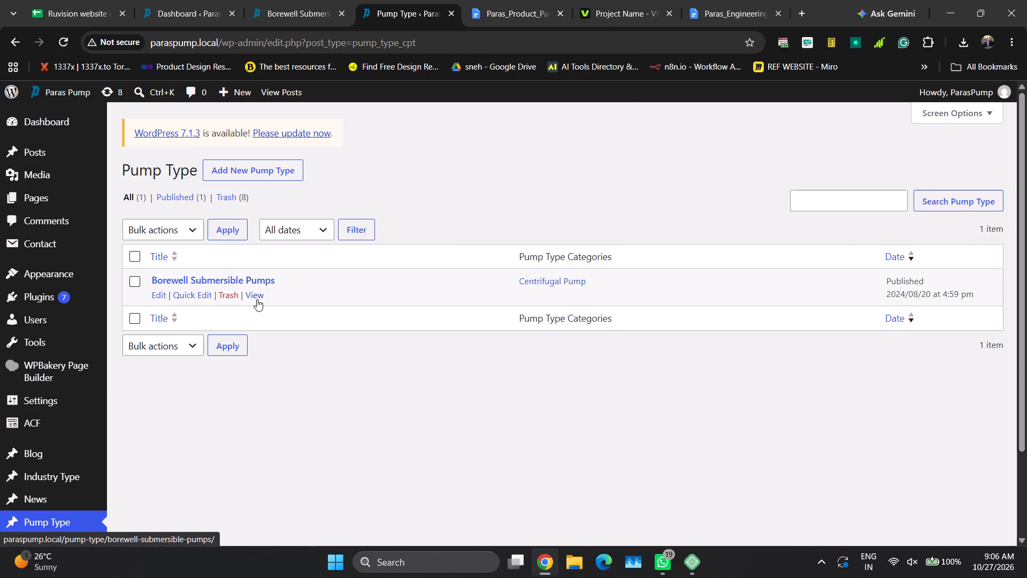
# View the published Borewell Submersible Pumps page on the site and return to the pump type list.
pyautogui.click(249, 297)
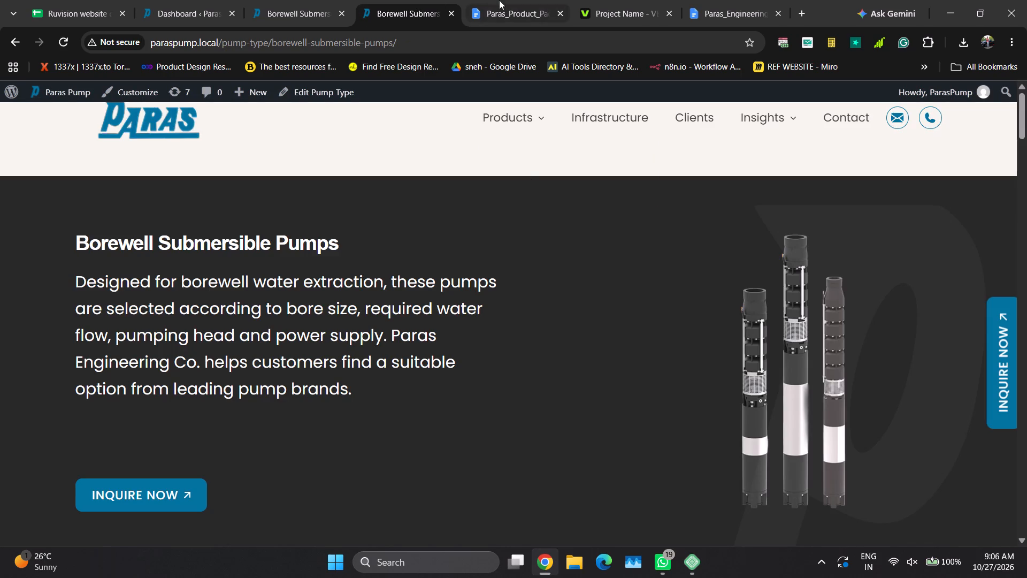
pyautogui.click(300, 5)
pyautogui.click(450, 0)
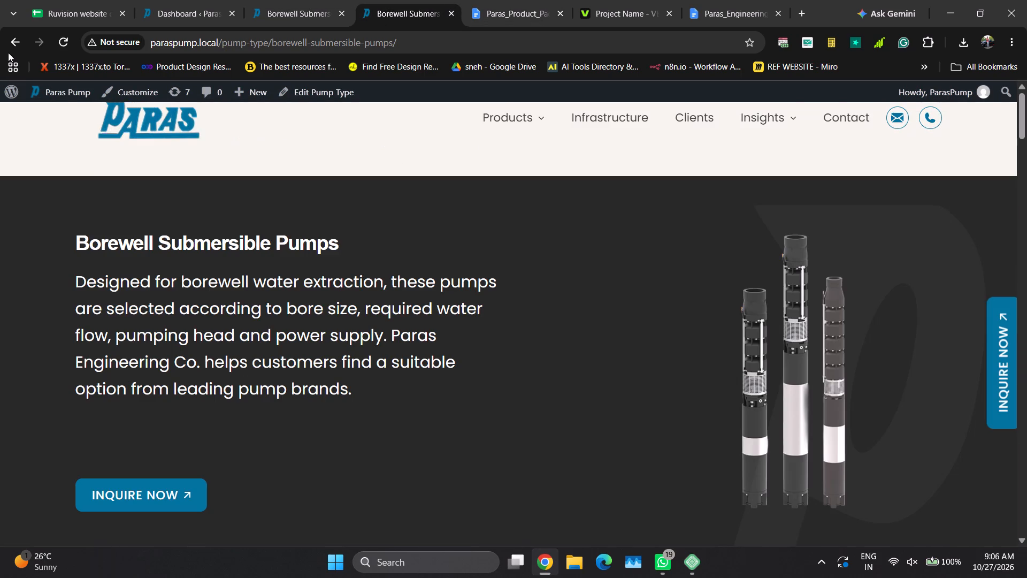
pyautogui.click(13, 44)
# Copy the section 2 heading text "Openwell Submersible Pumps" from the product pages document and return to the pump type list.
pyautogui.click(487, 0)
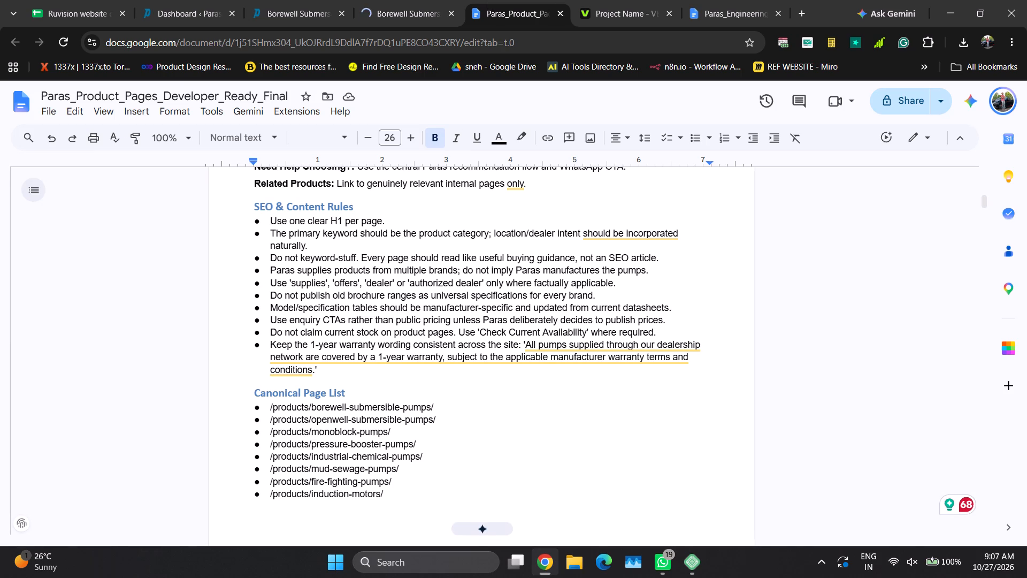
pyautogui.scroll(-1, 398, 394)
pyautogui.scroll(1, 398, 394)
pyautogui.scroll(-2, 398, 394)
pyautogui.scroll(1, 398, 394)
pyautogui.scroll(-2, 398, 394)
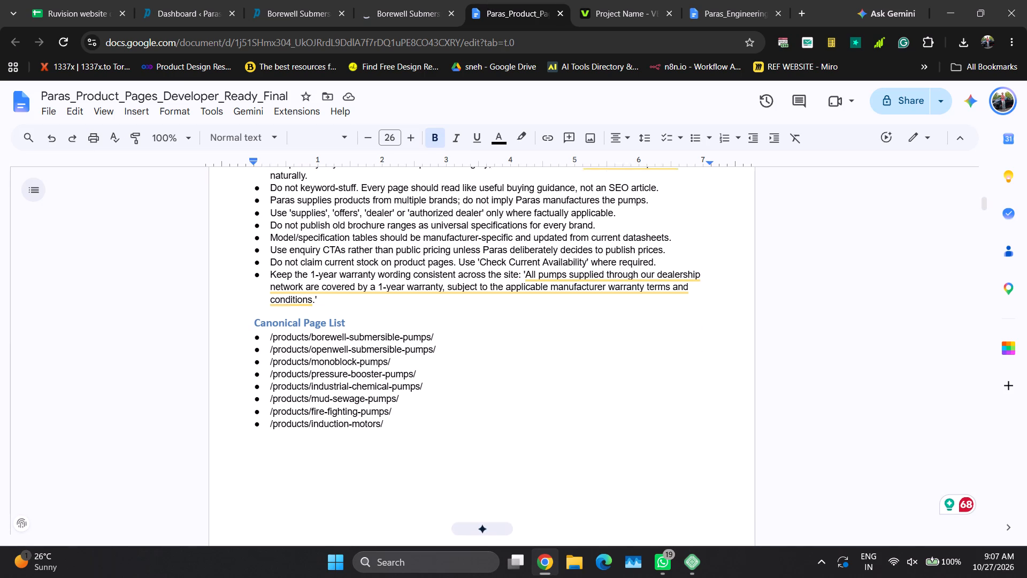
pyautogui.scroll(-7, 397, 428)
pyautogui.scroll(1, 397, 428)
pyautogui.scroll(-5, 397, 428)
pyautogui.scroll(4, 381, 418)
pyautogui.scroll(-2, 380, 419)
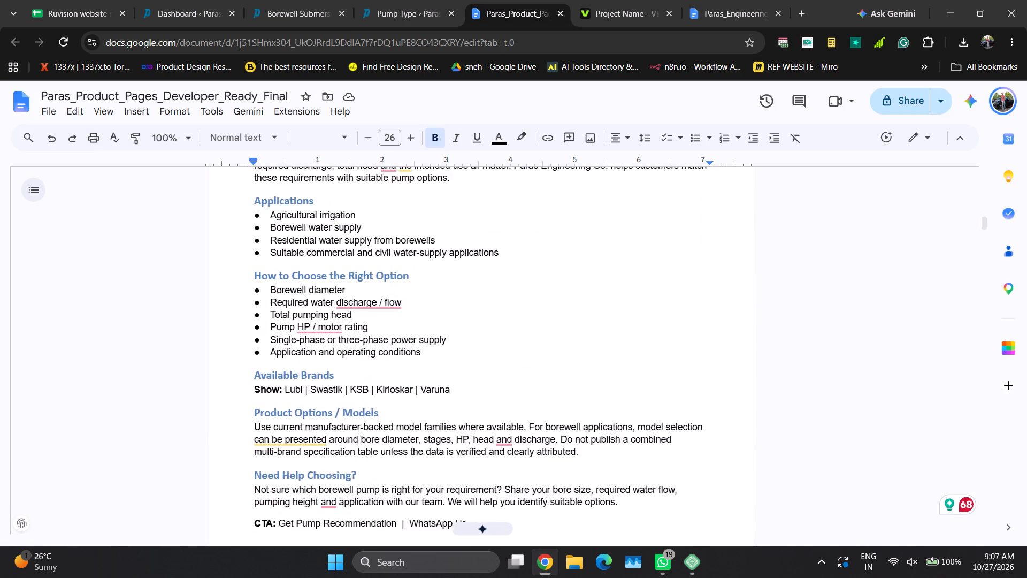
pyautogui.scroll(-3, 380, 419)
pyautogui.scroll(1, 380, 419)
pyautogui.scroll(-1, 380, 419)
pyautogui.scroll(4, 380, 419)
pyautogui.scroll(-4, 380, 419)
pyautogui.scroll(2, 380, 419)
pyautogui.scroll(-3, 380, 418)
pyautogui.scroll(1, 380, 418)
pyautogui.scroll(-4, 380, 418)
pyautogui.scroll(1, 377, 407)
pyautogui.scroll(-5, 377, 407)
pyautogui.scroll(1, 363, 404)
pyautogui.scroll(-7, 363, 404)
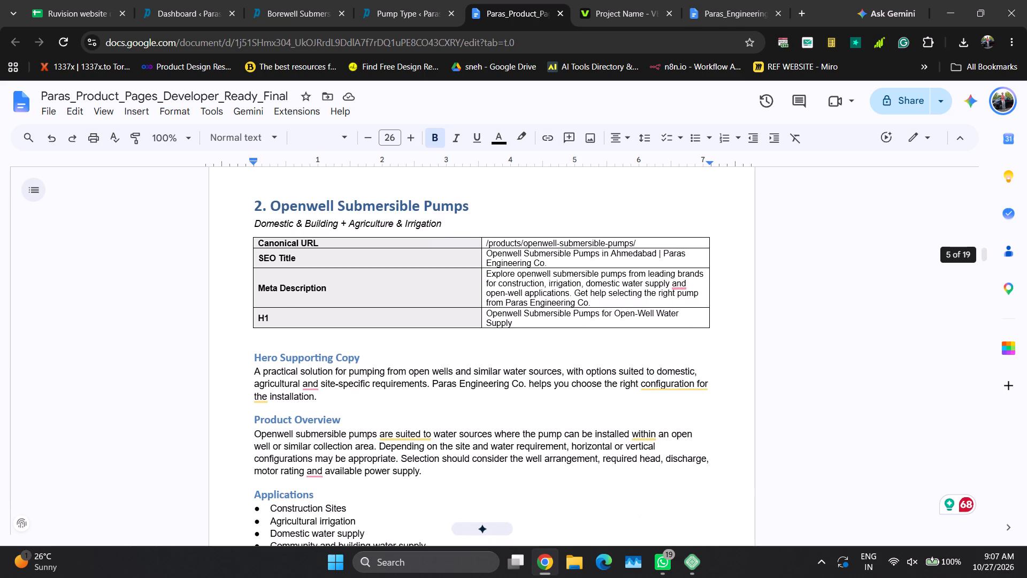
pyautogui.click(368, 212)
pyautogui.moveTo(272, 206); pyautogui.dragTo(481, 214)
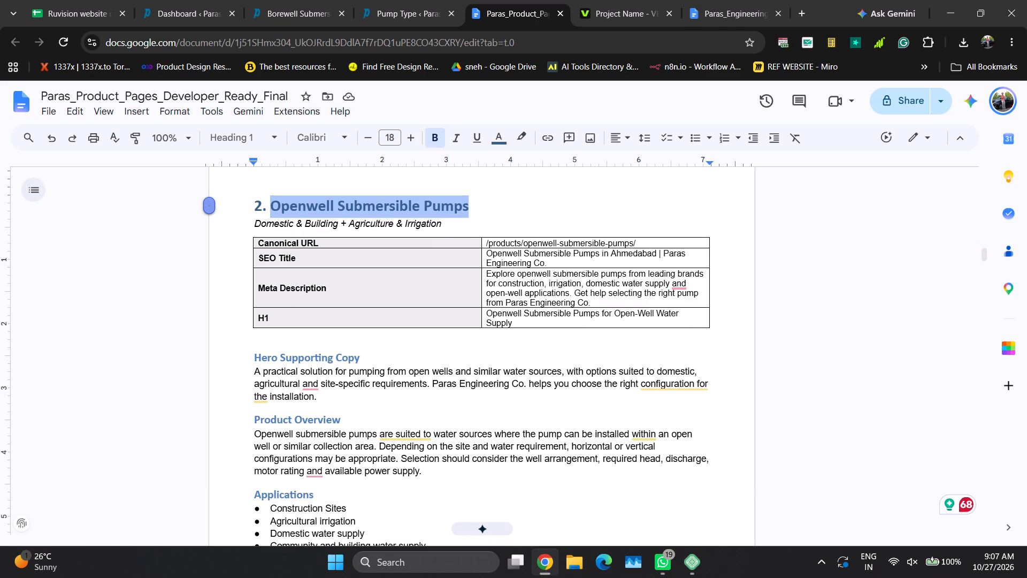
pyautogui.moveTo(481, 214); pyautogui.dragTo(466, 204)
pyautogui.hotkey('ctrl', 'c')
pyautogui.click(376, 0)
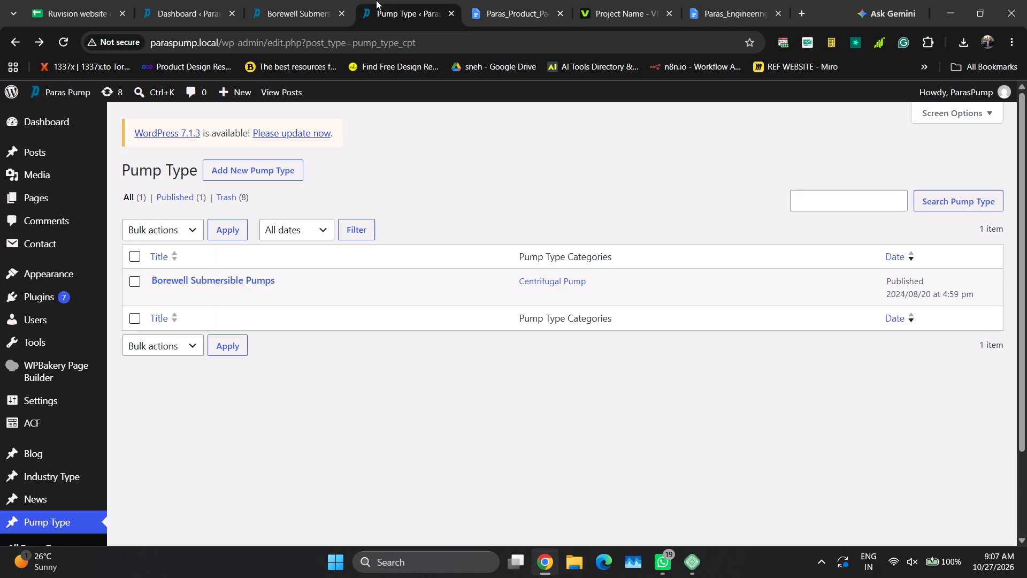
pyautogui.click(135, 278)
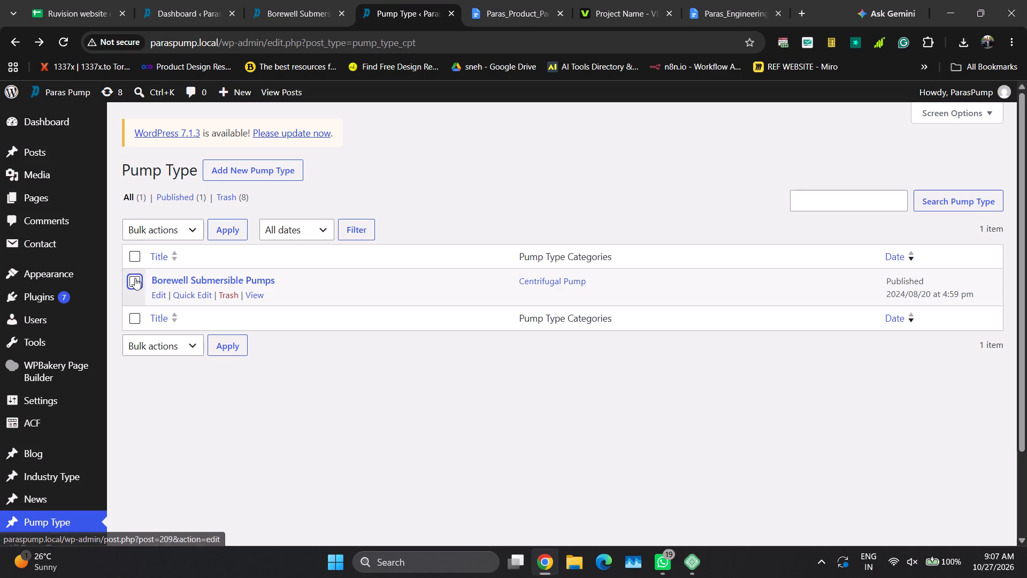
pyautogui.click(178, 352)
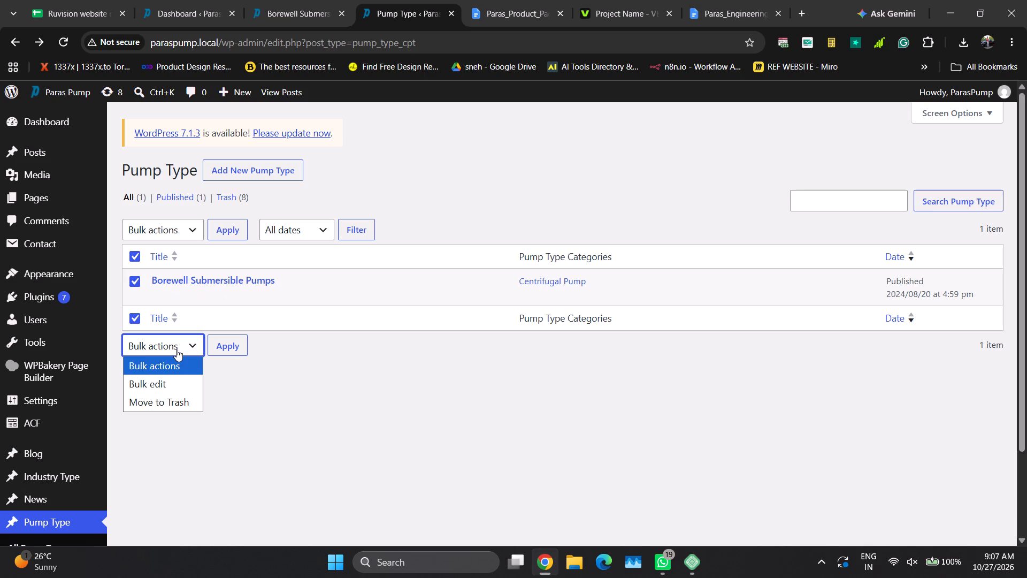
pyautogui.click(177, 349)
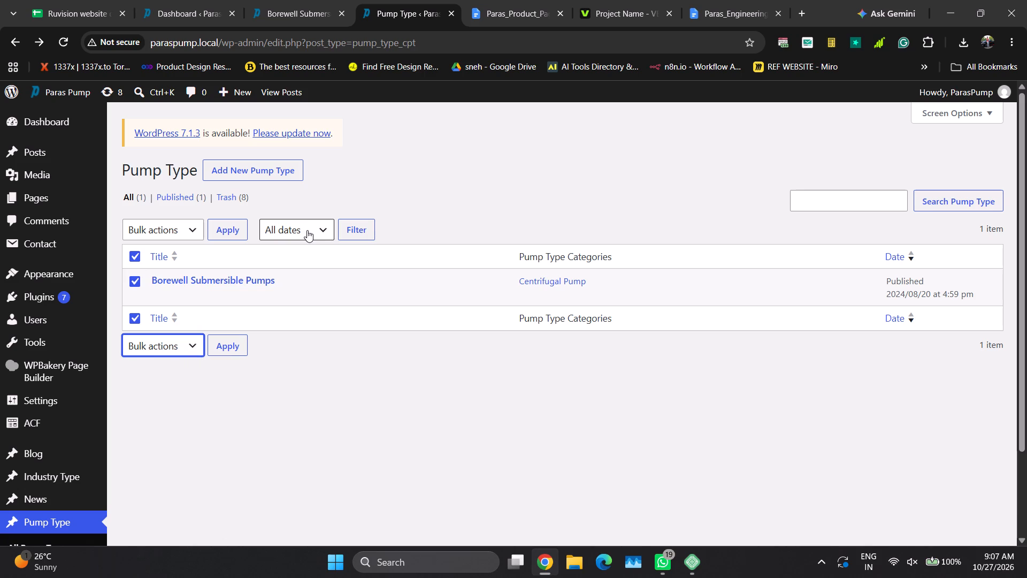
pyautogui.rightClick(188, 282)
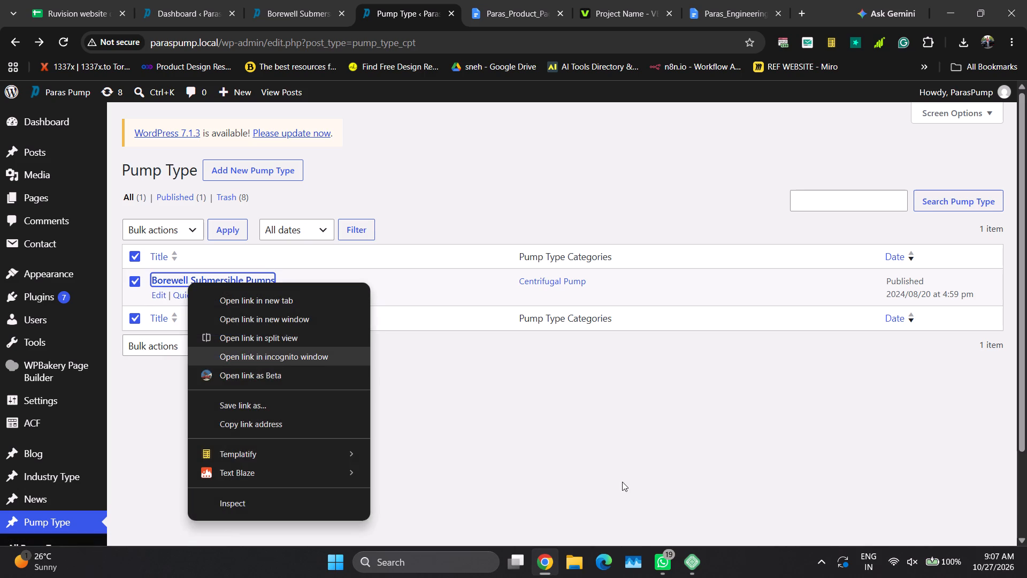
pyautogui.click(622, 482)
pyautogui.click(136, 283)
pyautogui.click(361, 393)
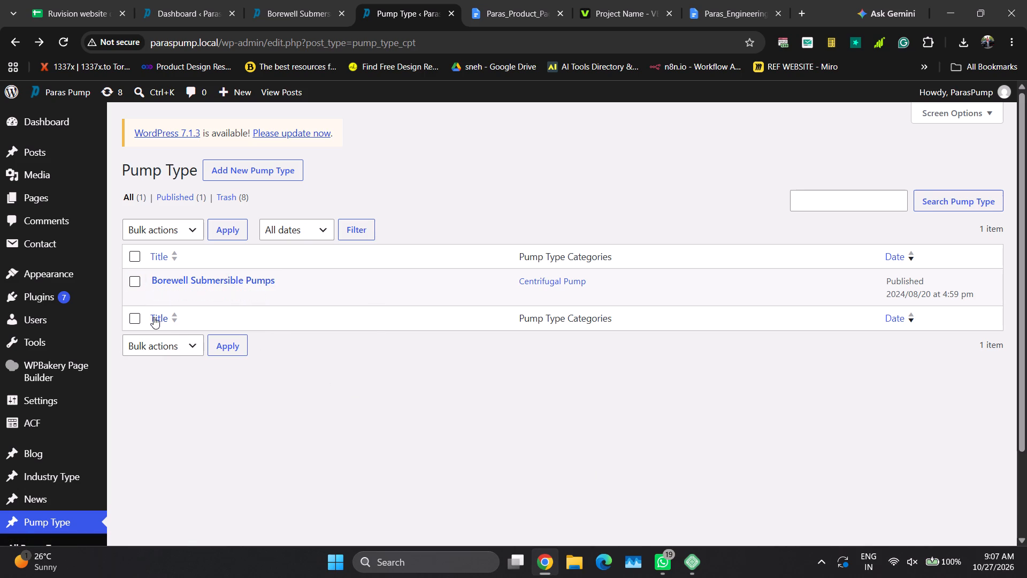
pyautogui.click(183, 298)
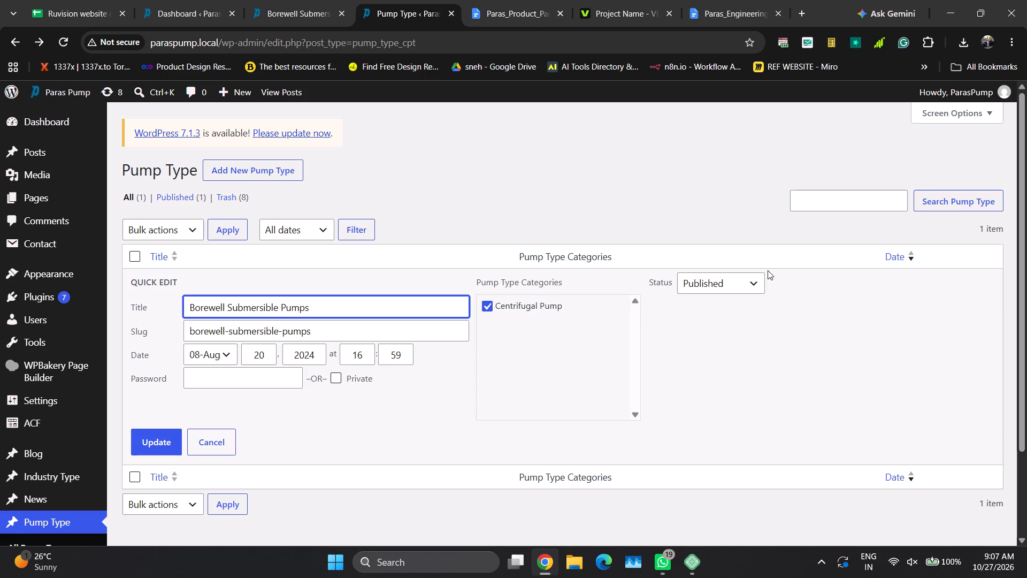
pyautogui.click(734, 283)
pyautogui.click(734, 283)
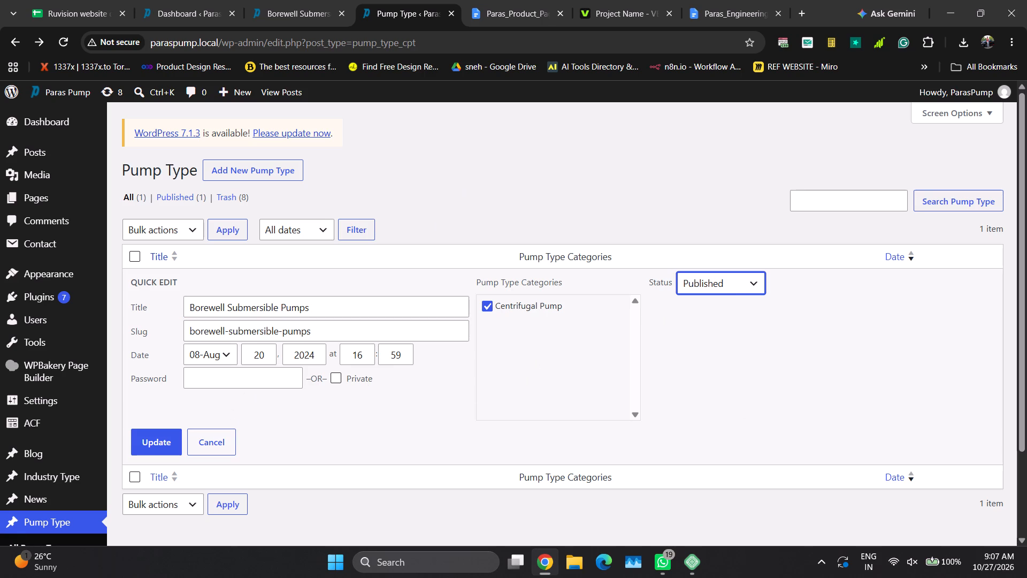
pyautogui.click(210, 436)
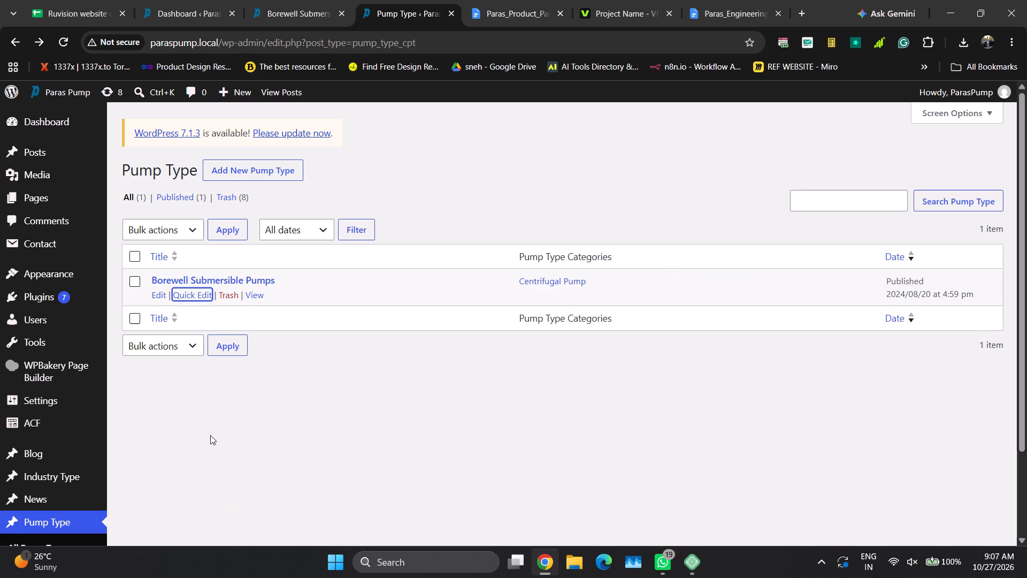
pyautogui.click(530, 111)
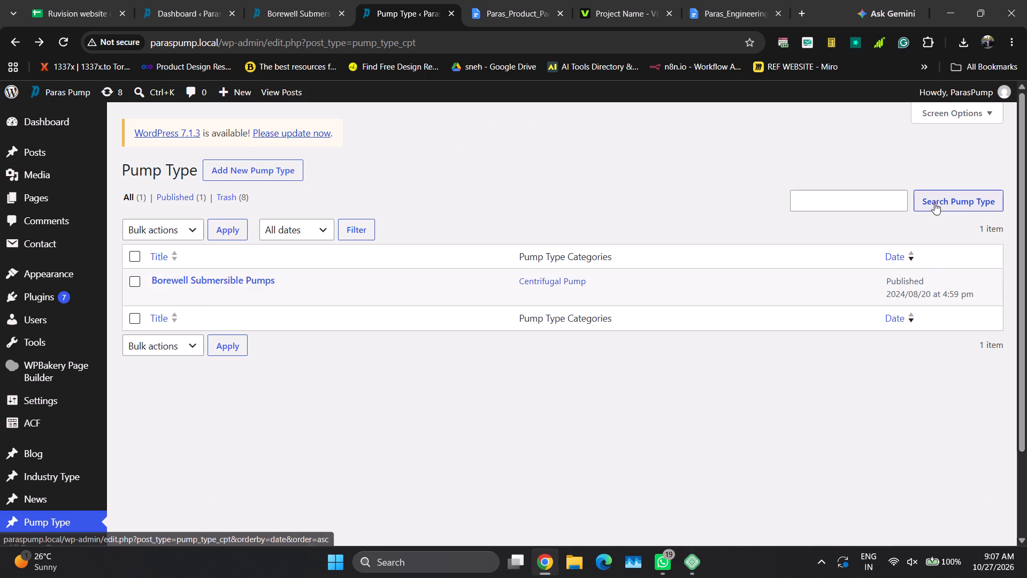
# Start a new pump type titled "Openwell Submersible Pumps" and assign it to the Centrifugal Pump category.
pyautogui.click(252, 172)
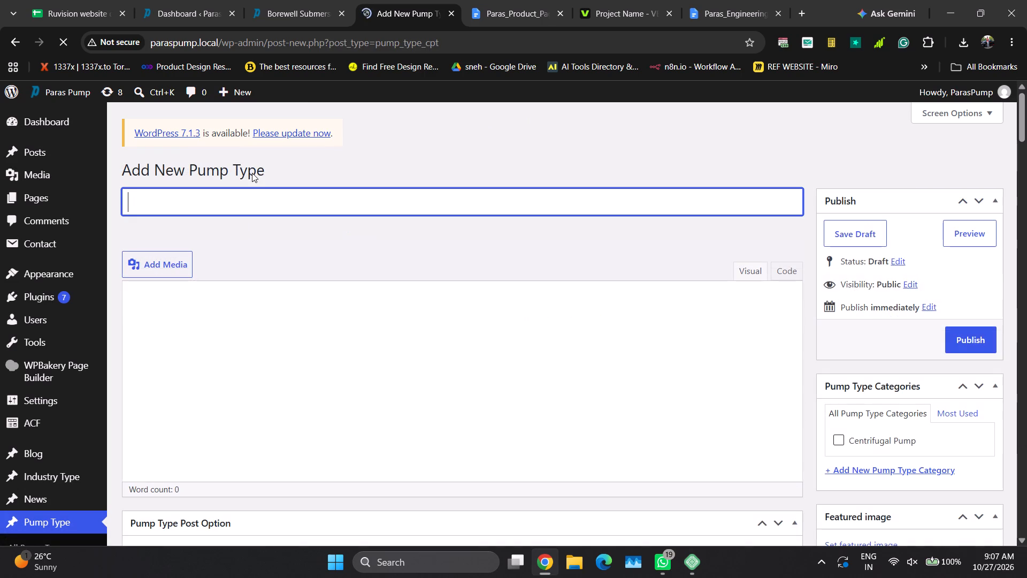
pyautogui.scroll(-4, 685, 391)
pyautogui.scroll(1, 683, 391)
pyautogui.scroll(-3, 676, 390)
pyautogui.scroll(-1, 361, 320)
pyautogui.scroll(4, 361, 320)
pyautogui.scroll(-2, 361, 320)
pyautogui.scroll(3, 361, 320)
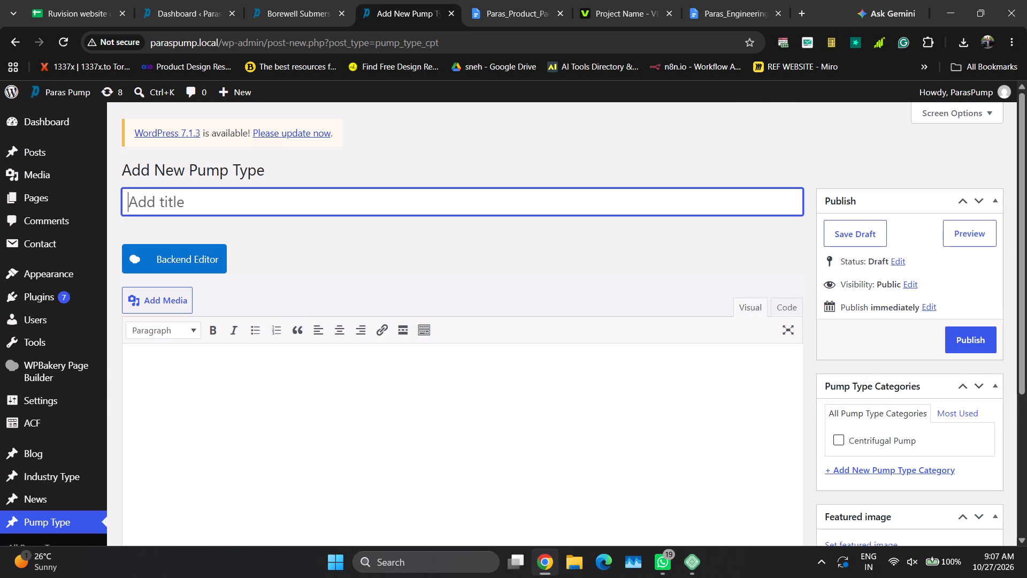
pyautogui.click(836, 446)
pyautogui.click(258, 189)
pyautogui.hotkey('ctrl', 'v')
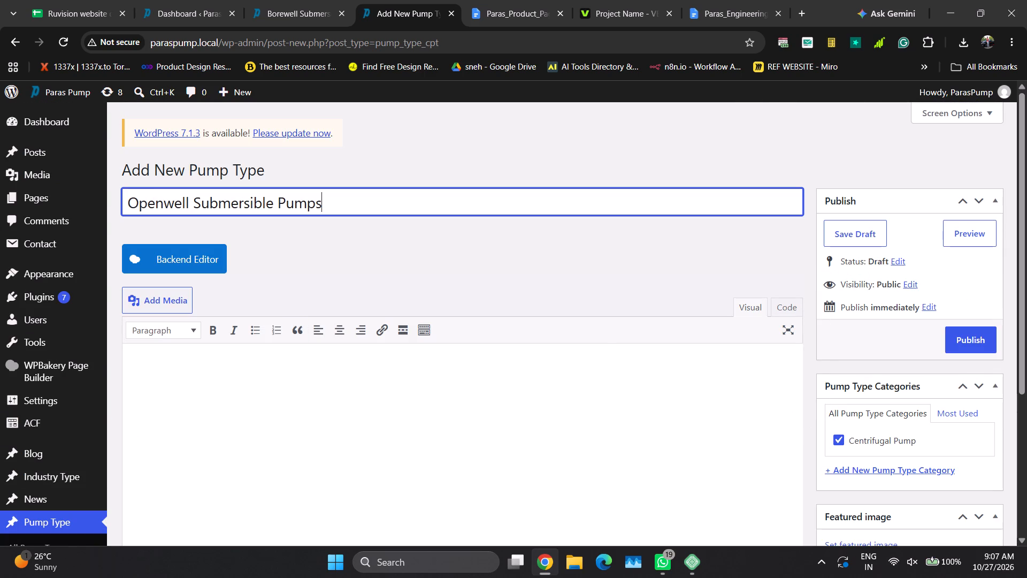
pyautogui.click(403, 239)
# Set the openwell image from the media library as the new pump type's featured image.
pyautogui.scroll(-1, 899, 433)
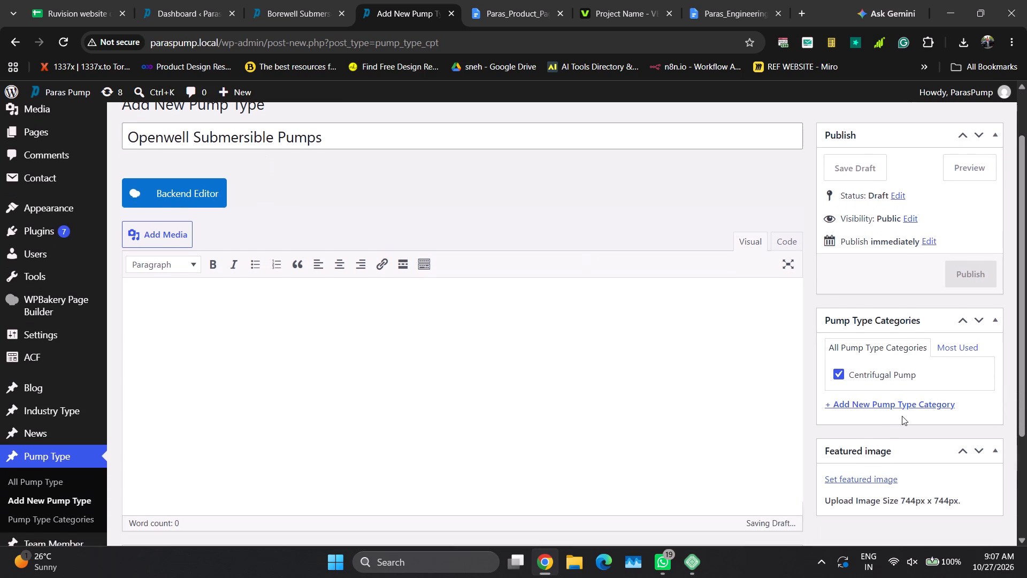
pyautogui.scroll(-3, 902, 416)
pyautogui.click(865, 328)
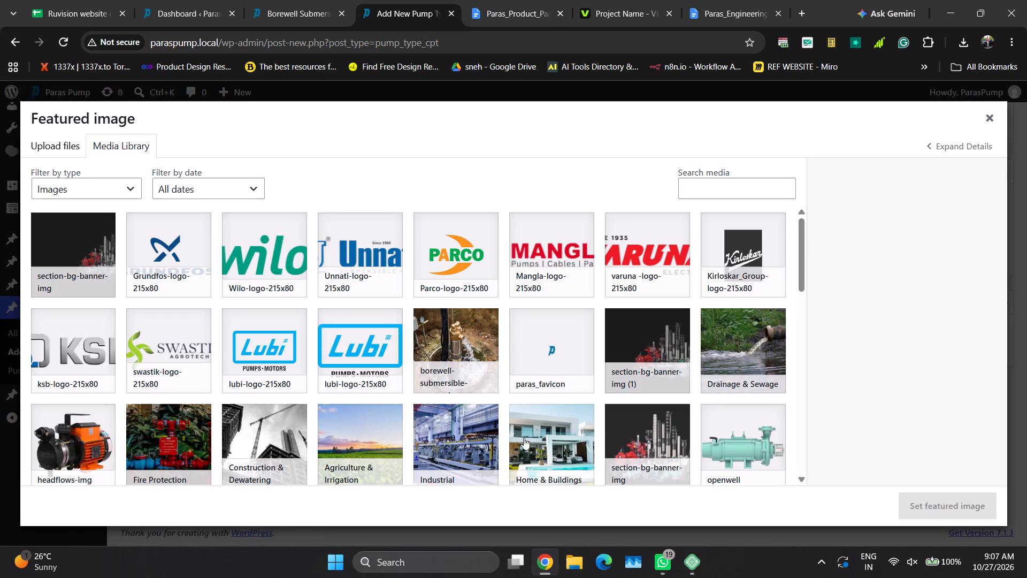
pyautogui.scroll(-1, 560, 379)
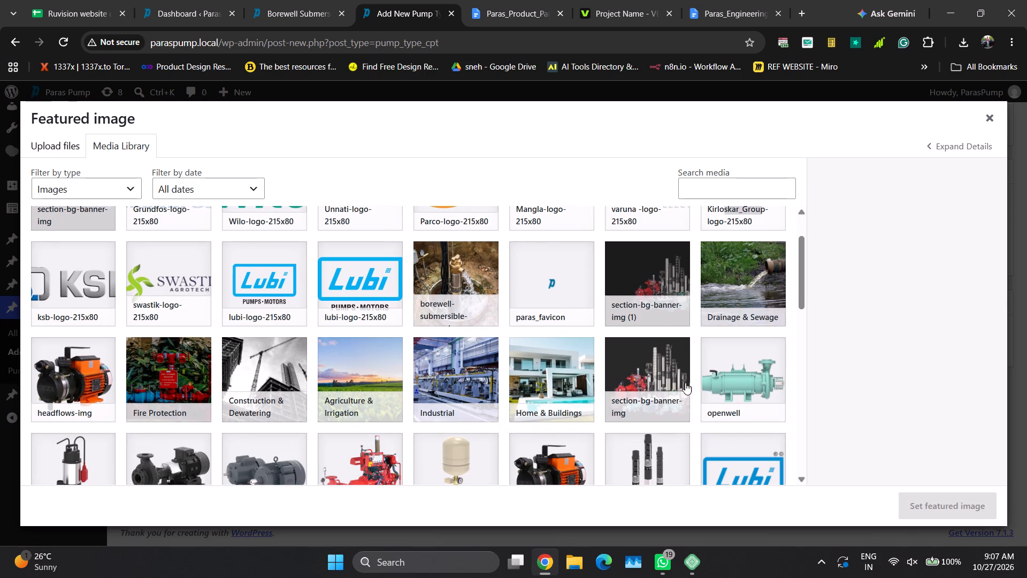
pyautogui.click(732, 381)
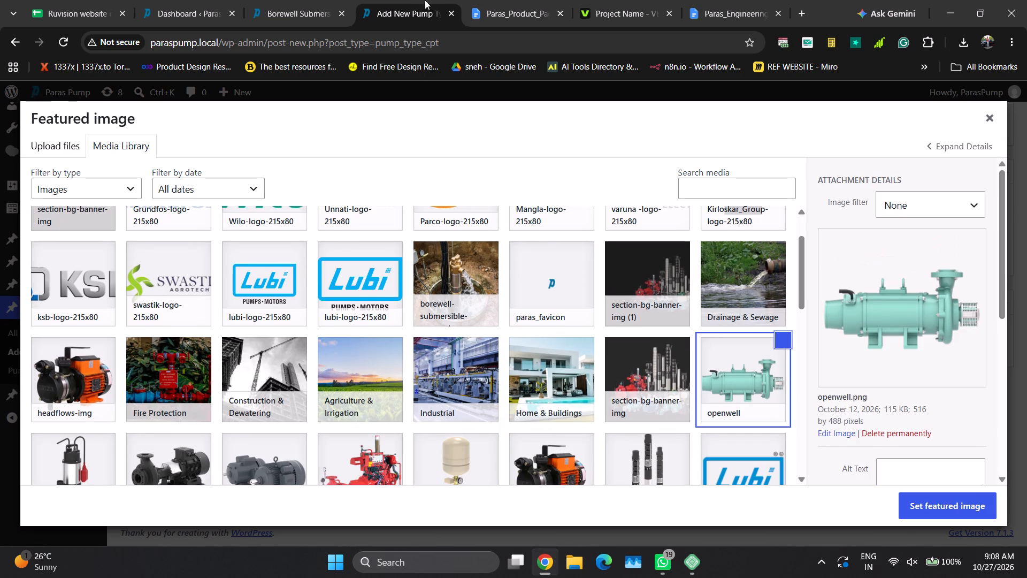
pyautogui.click(925, 507)
pyautogui.scroll(3, 427, 381)
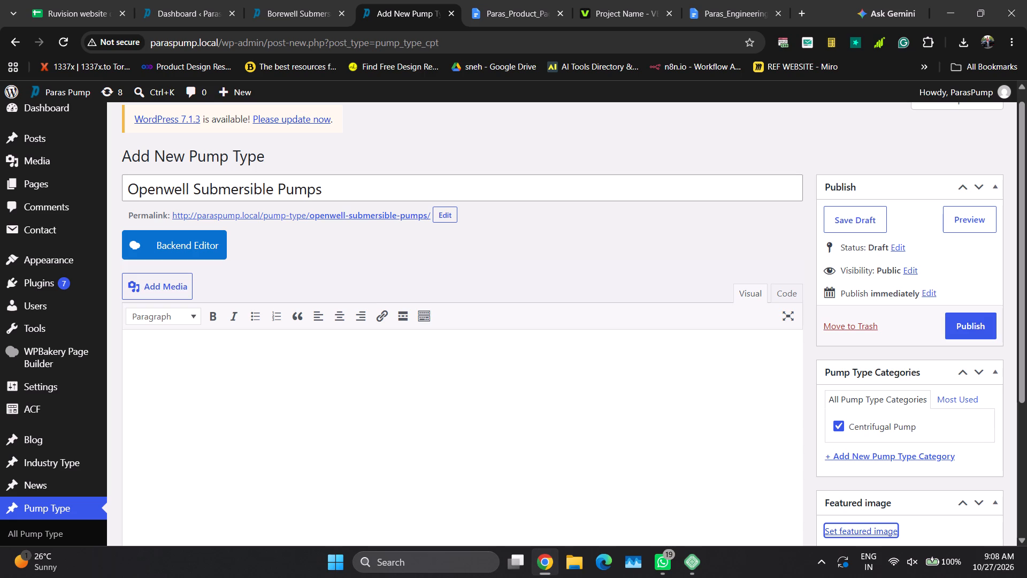
pyautogui.scroll(-2, 563, 358)
pyautogui.scroll(-2, 409, 385)
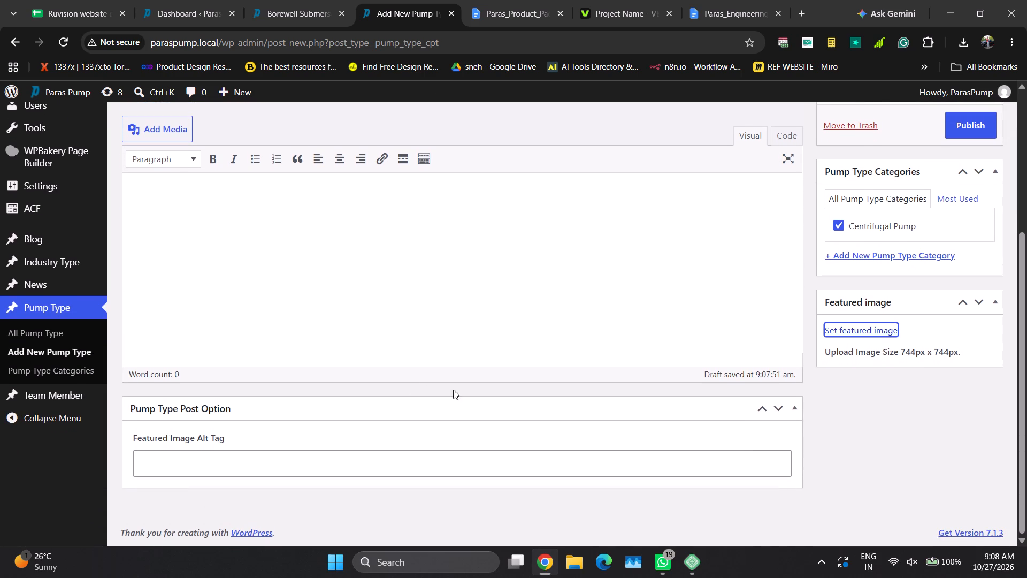
# Fill in the featured image alt tag with the copied text "Openwell Submersible Pumps".
pyautogui.click(378, 460)
pyautogui.hotkey('ctrl', 'v')
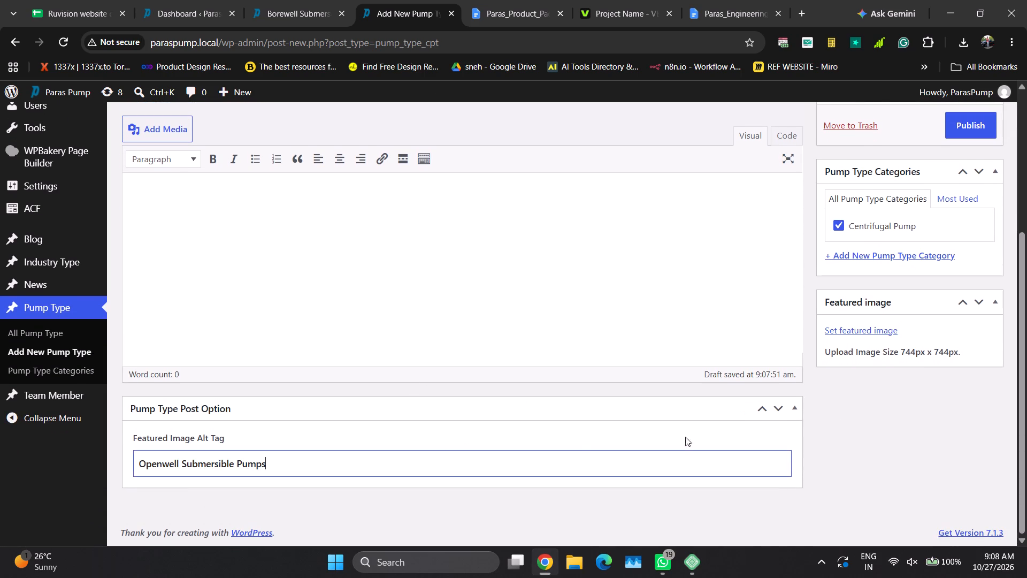
pyautogui.click(852, 429)
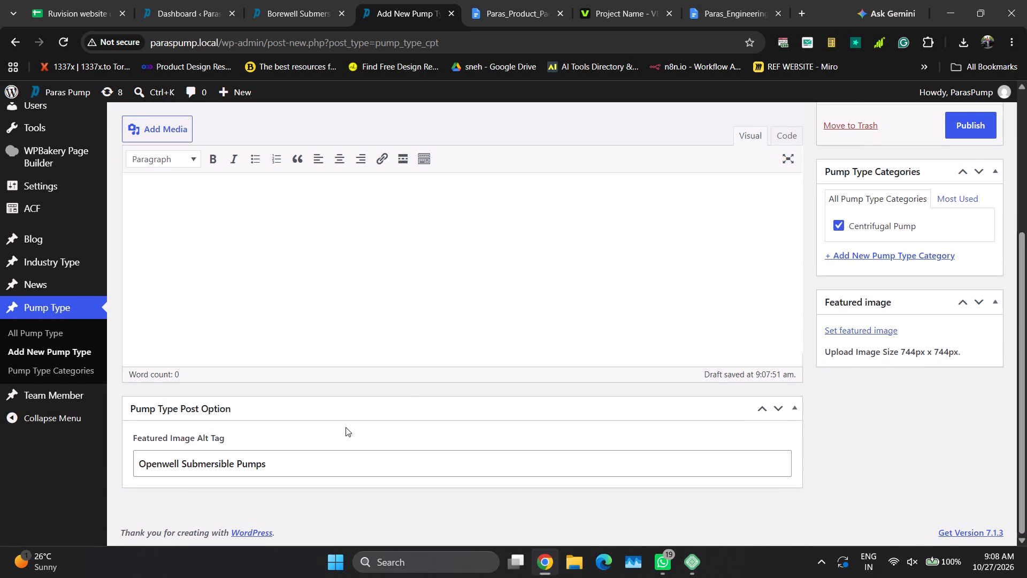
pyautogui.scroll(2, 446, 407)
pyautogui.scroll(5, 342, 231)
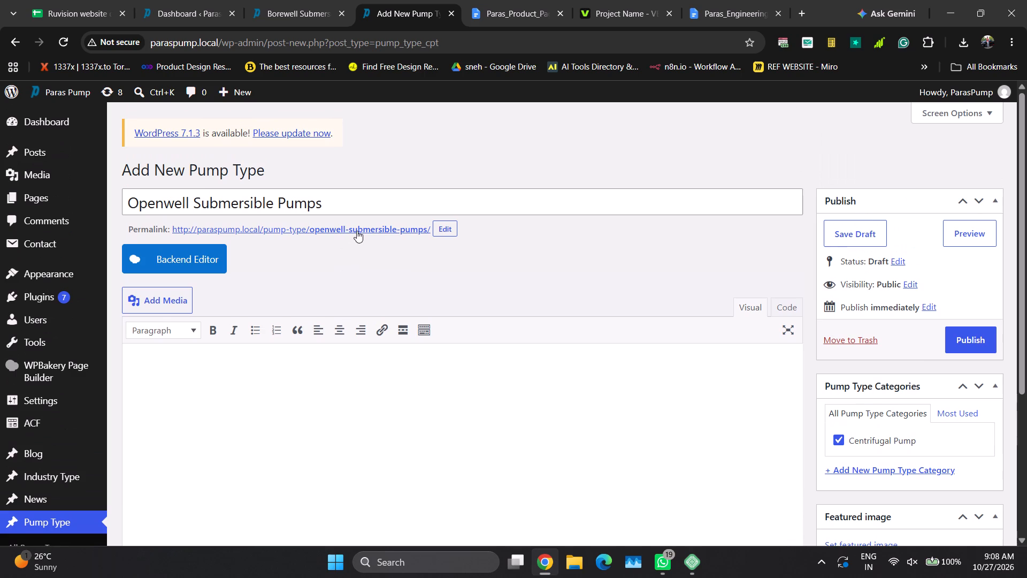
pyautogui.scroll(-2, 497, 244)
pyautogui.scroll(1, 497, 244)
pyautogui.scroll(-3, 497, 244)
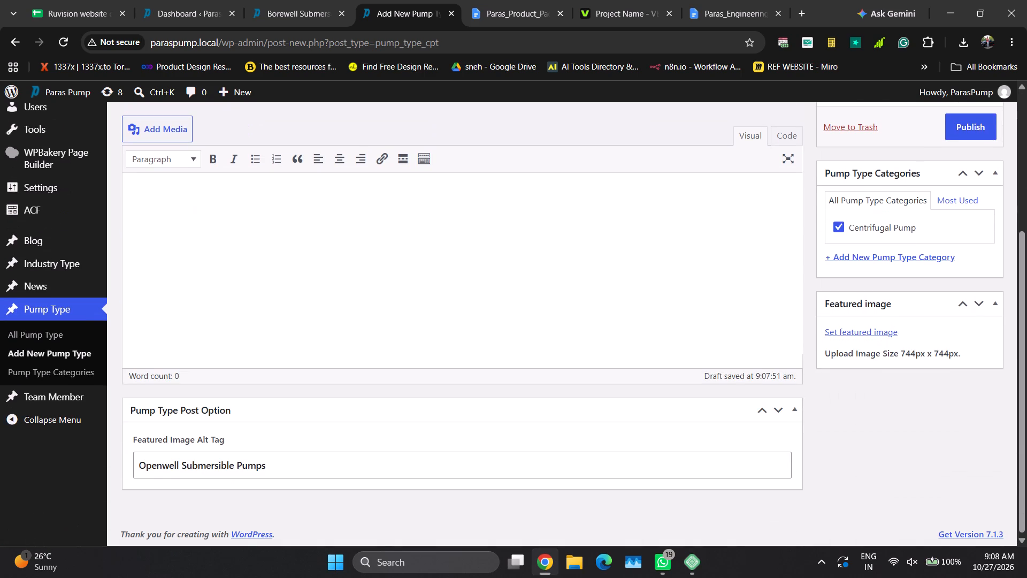
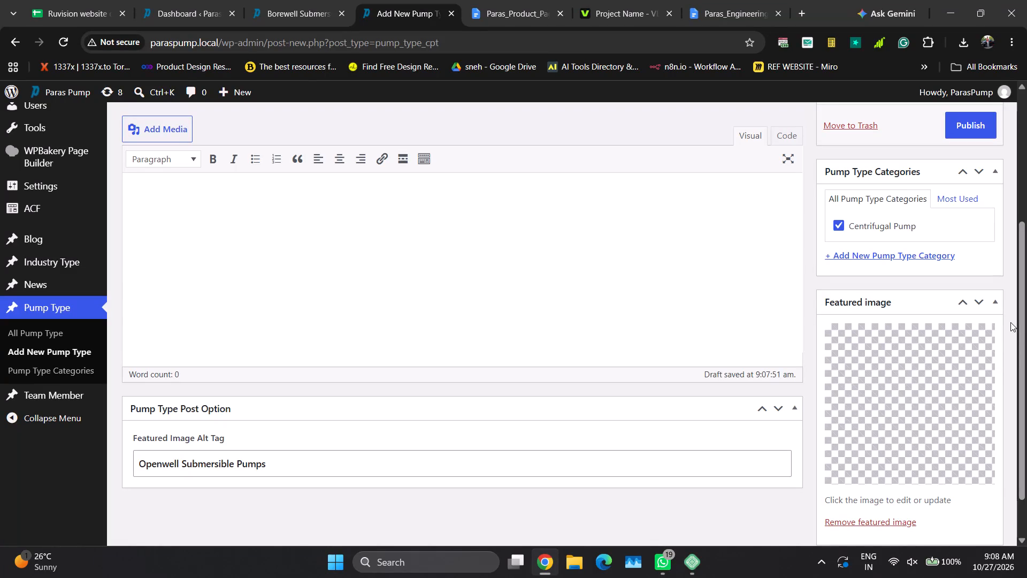
# Publish the new Openwell Submersible Pumps pump type.
pyautogui.click(914, 404)
pyautogui.click(993, 118)
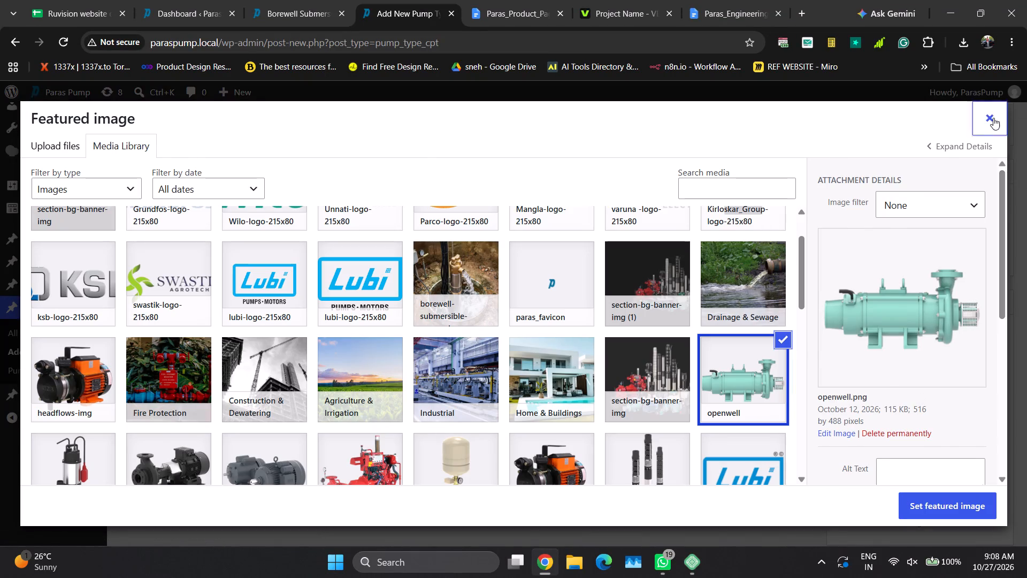
pyautogui.click(980, 125)
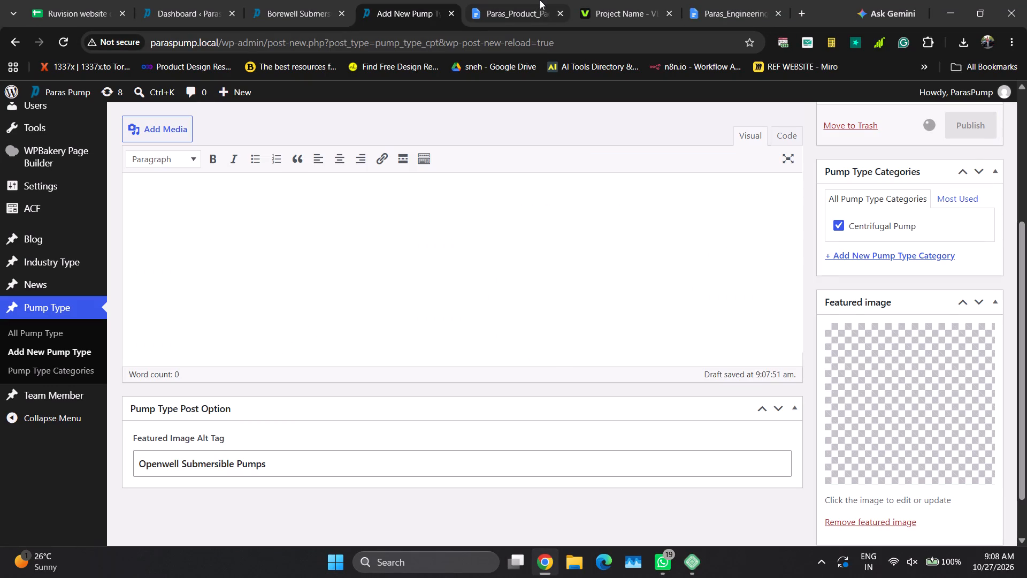
# Review the published Borewell Submersible Pumps page from its industry usage section to the footer.
pyautogui.click(260, 0)
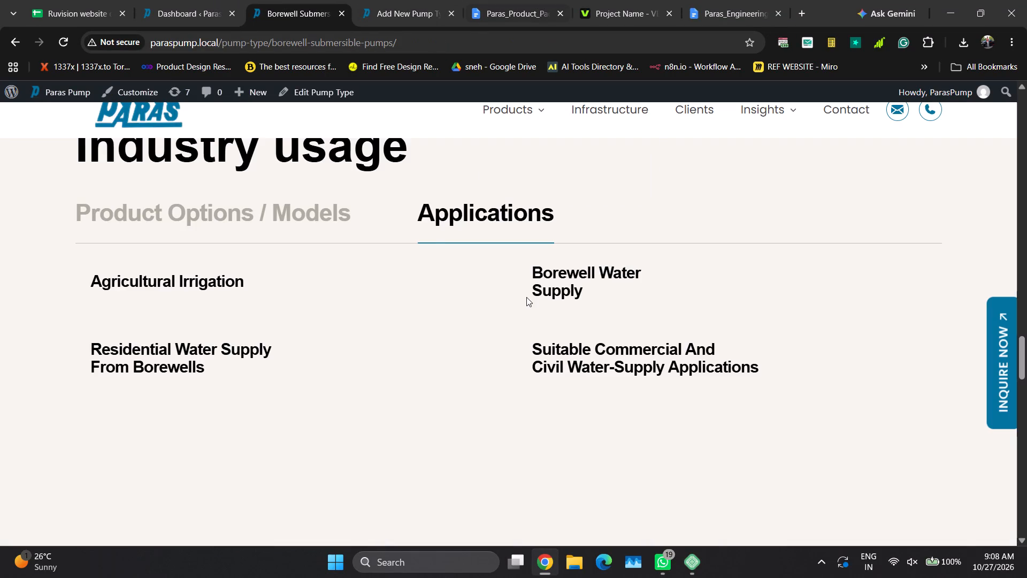
pyautogui.click(388, 1)
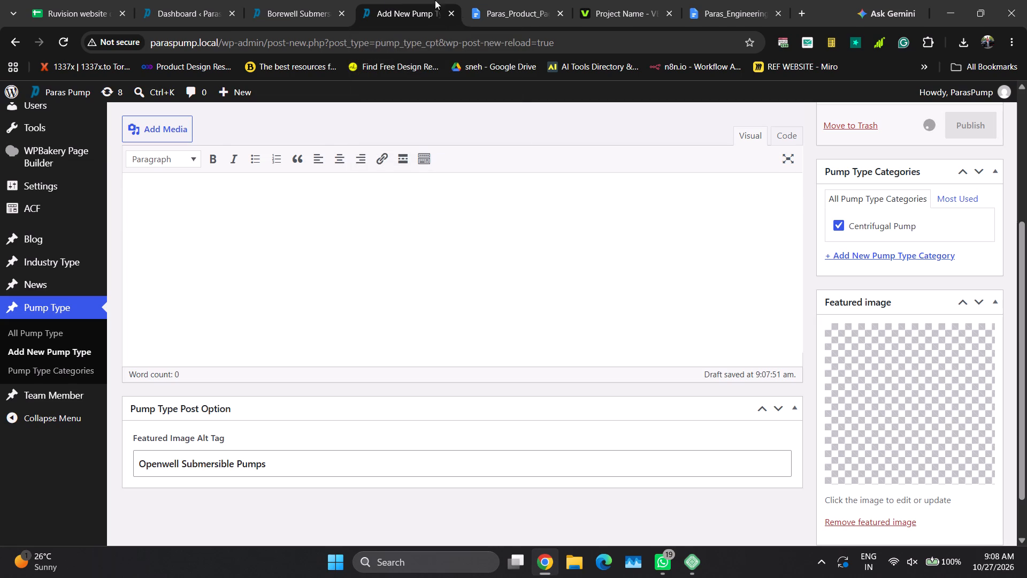
pyautogui.click(312, 0)
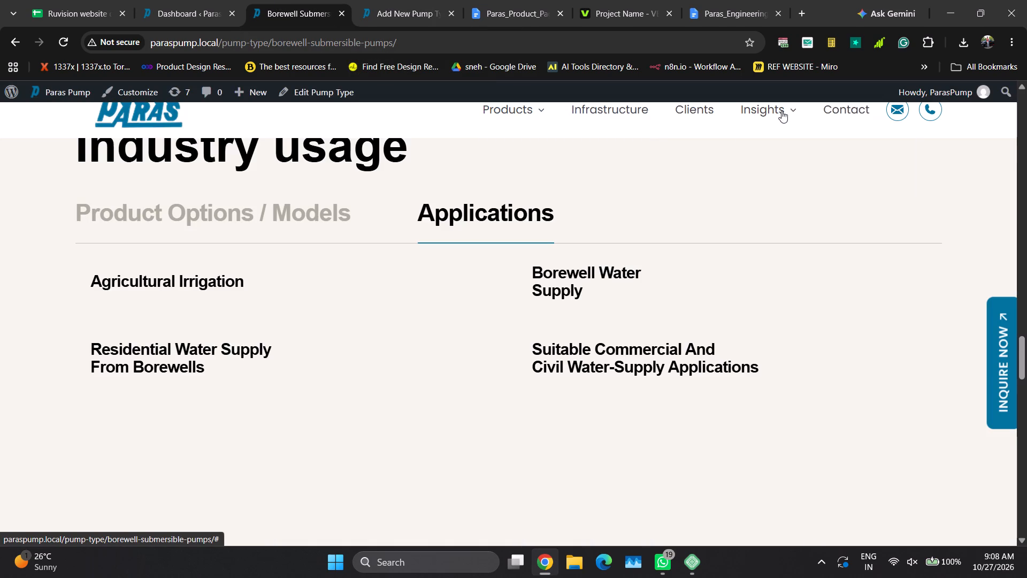
pyautogui.scroll(-2, 689, 472)
pyautogui.scroll(1, 689, 472)
pyautogui.scroll(-8, 689, 472)
pyautogui.scroll(1, 816, 408)
pyautogui.scroll(-2, 816, 408)
pyautogui.scroll(1, 816, 408)
pyautogui.scroll(-10, 816, 408)
pyautogui.scroll(1, 816, 407)
pyautogui.scroll(-4, 816, 407)
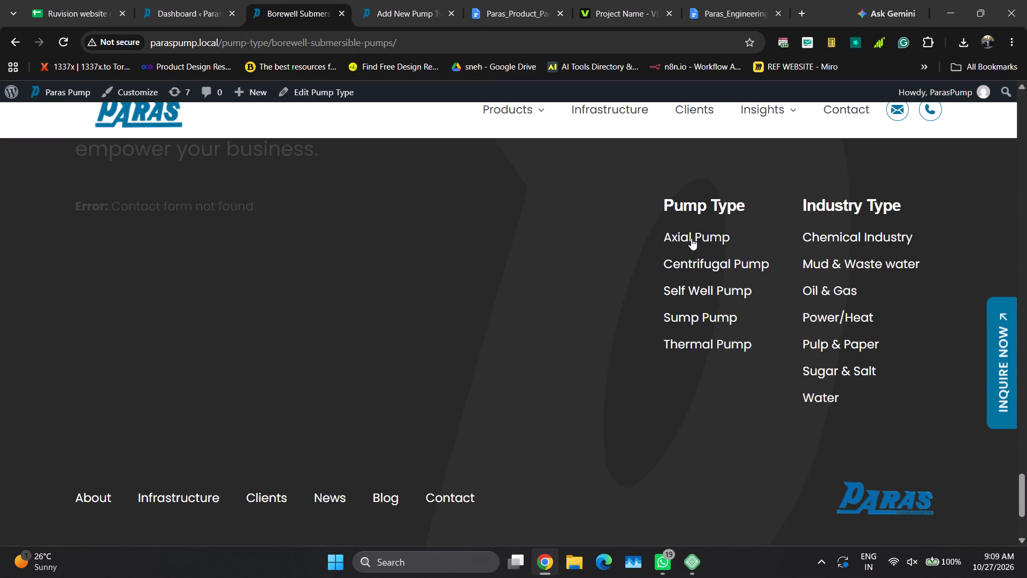
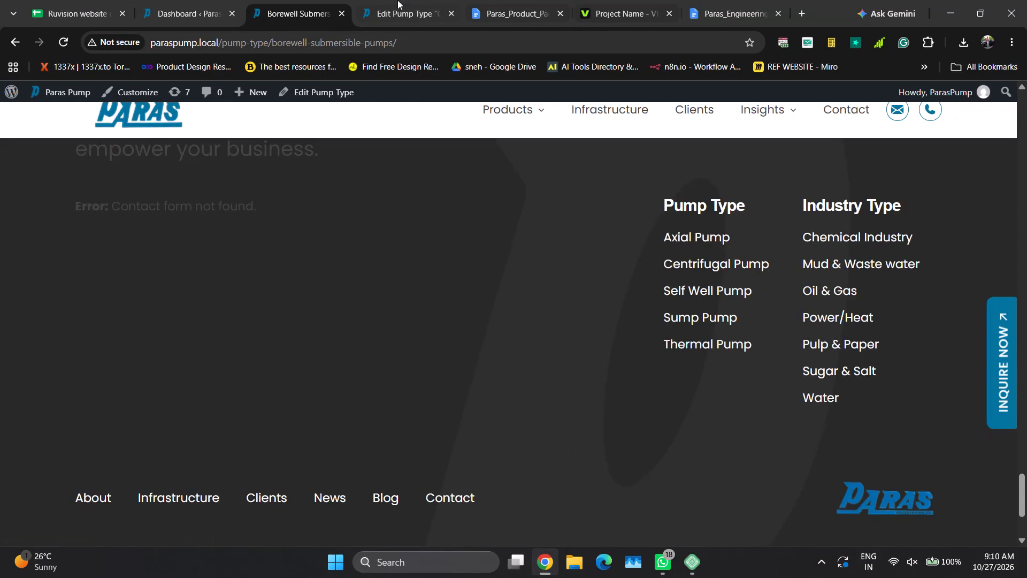
# View the published Openwell Submersible Pumps page on the site.
pyautogui.click(388, 0)
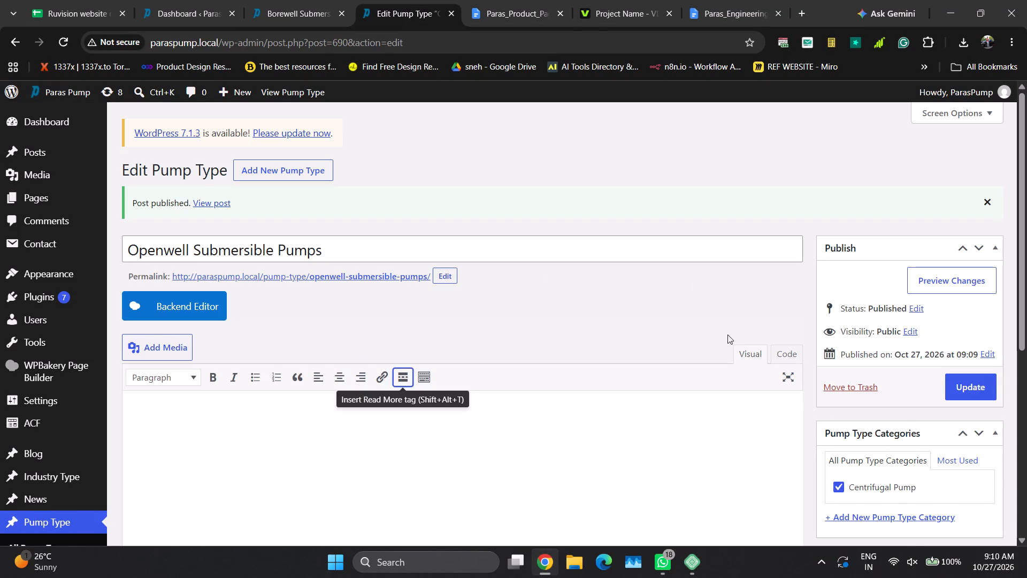
pyautogui.scroll(-4, 896, 370)
pyautogui.scroll(5, 896, 356)
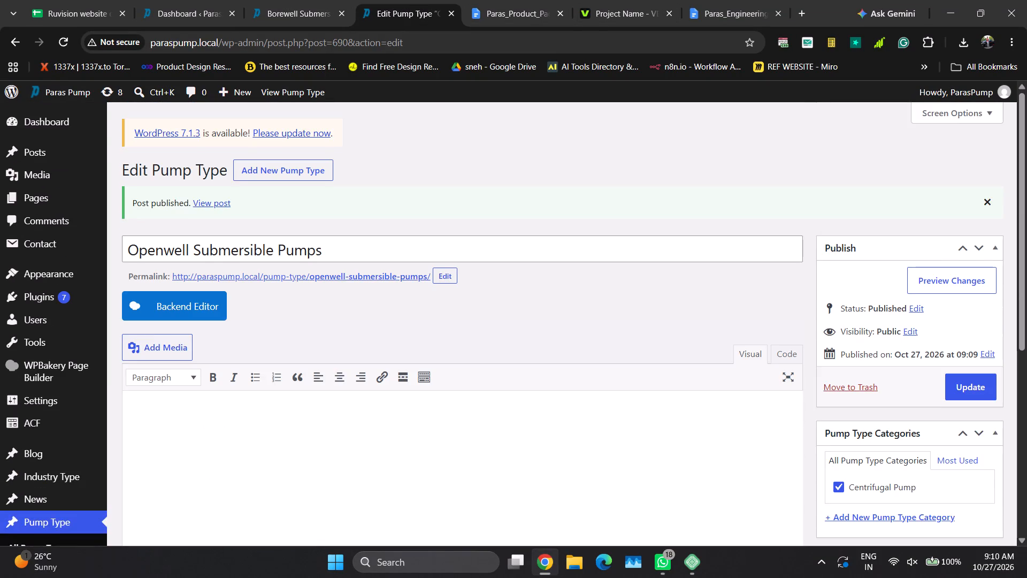
pyautogui.scroll(-3, 893, 355)
pyautogui.scroll(4, 890, 355)
pyautogui.keyDown('ctrl'); pyautogui.click(209, 202); pyautogui.keyUp('ctrl')
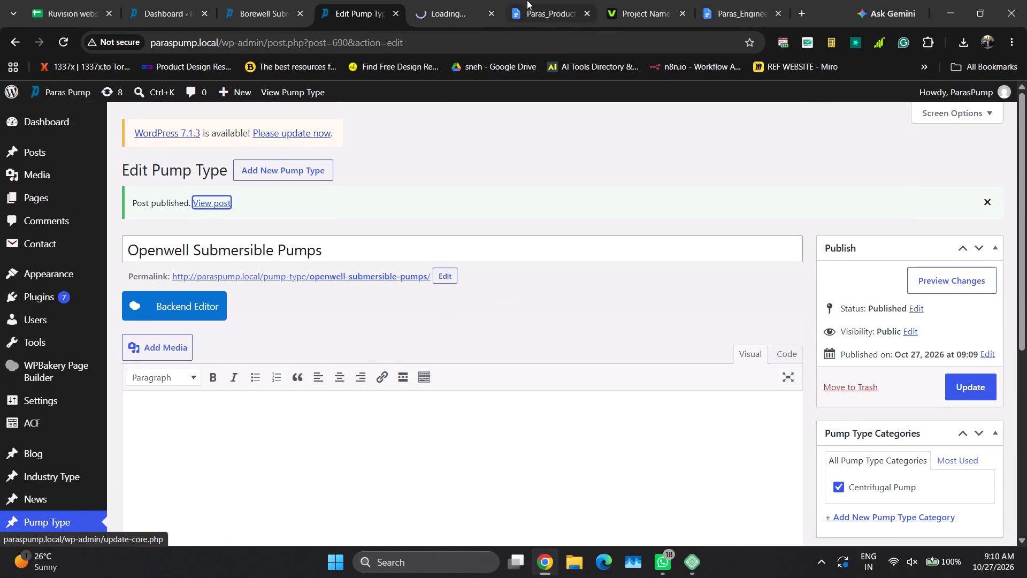
pyautogui.click(457, 0)
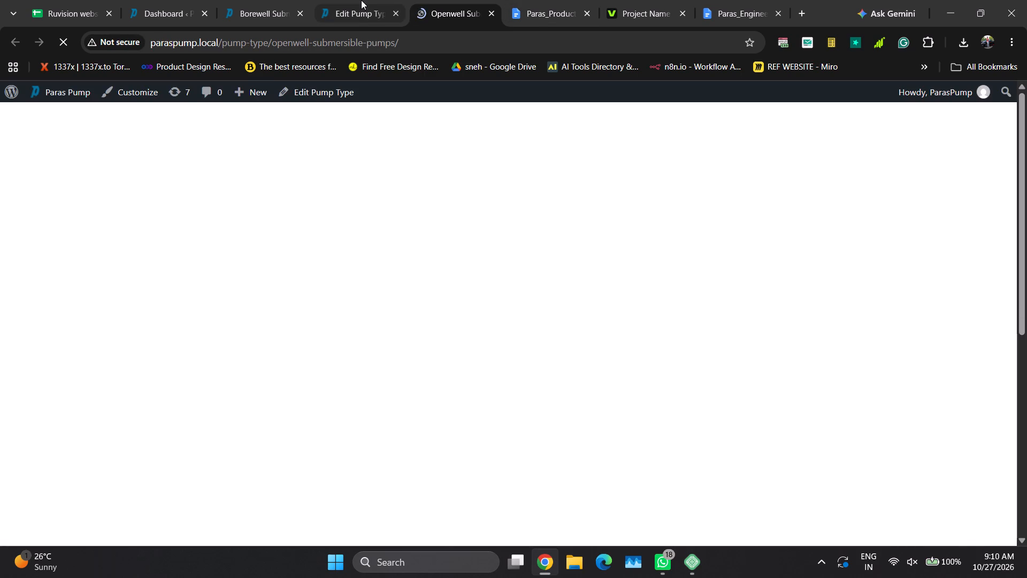
pyautogui.scroll(7, 494, 262)
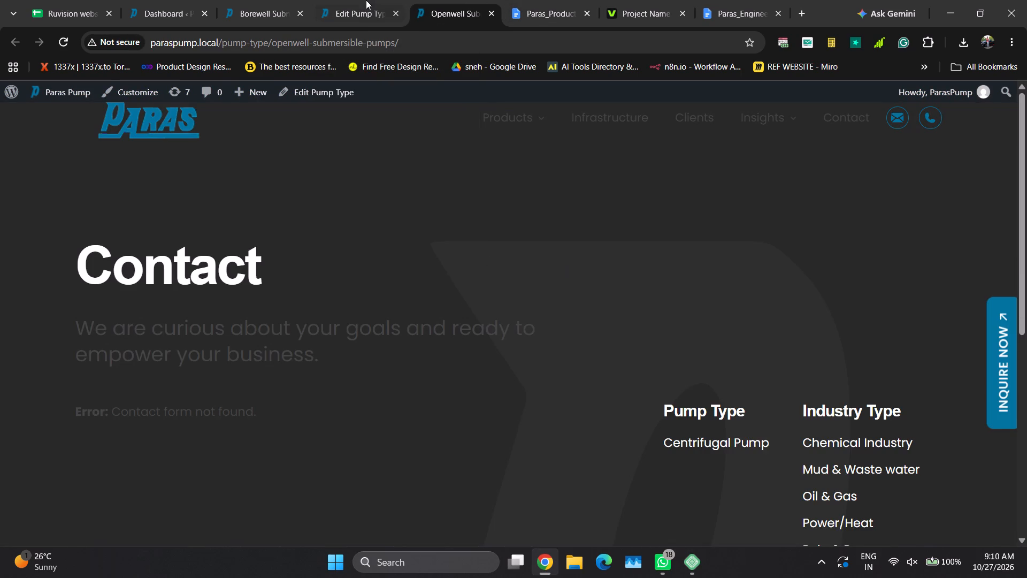
pyautogui.click(366, 0)
pyautogui.click(448, 1)
# Open the Openwell and Borewell Submersible Pumps pump types for editing from their published pages, and close the older edit tab.
pyautogui.keyDown('ctrl'); pyautogui.click(323, 92); pyautogui.keyUp('ctrl')
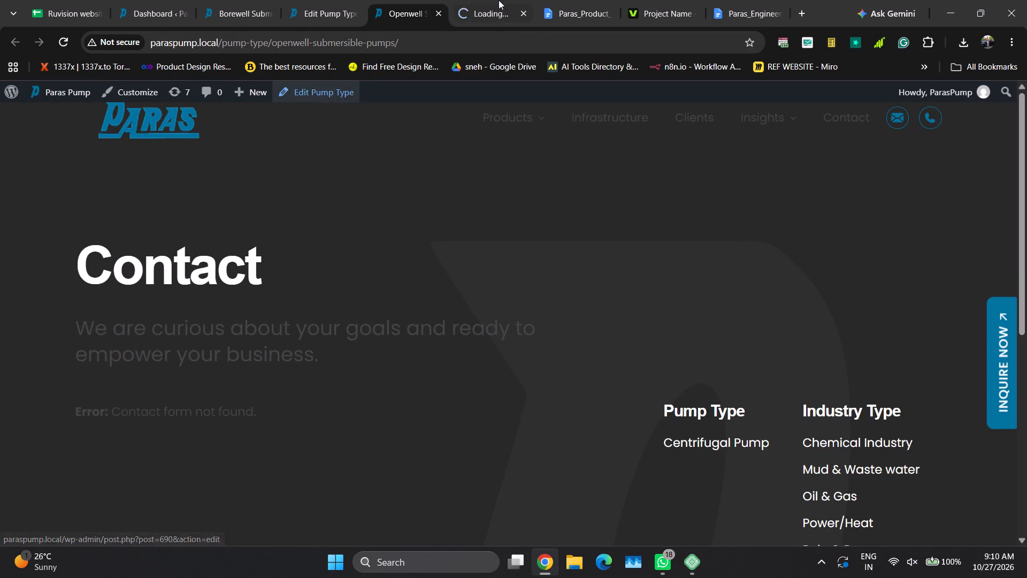
pyautogui.click(499, 0)
pyautogui.click(309, 0)
pyautogui.click(256, 0)
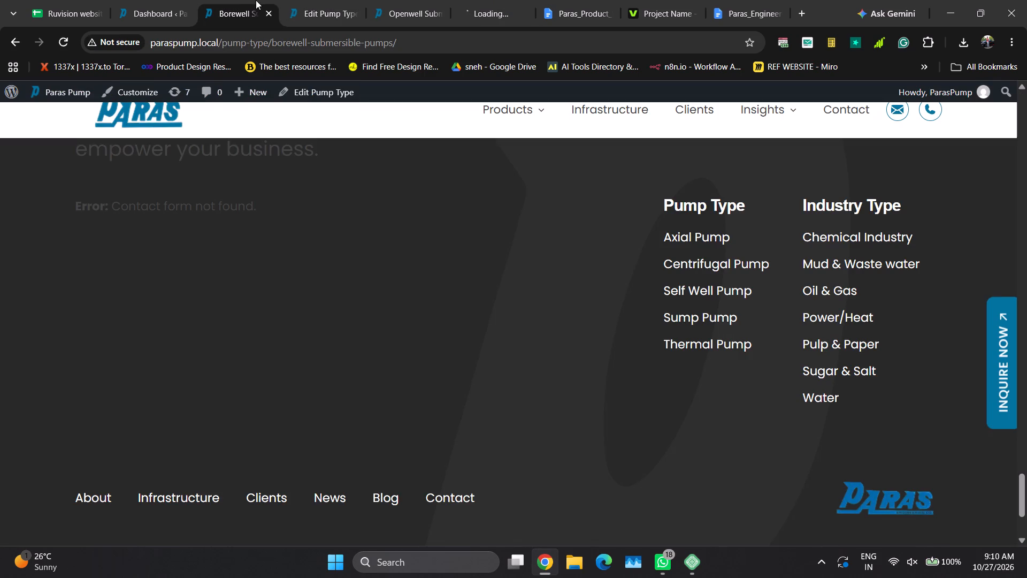
pyautogui.keyDown('ctrl'); pyautogui.click(334, 89); pyautogui.keyUp('ctrl')
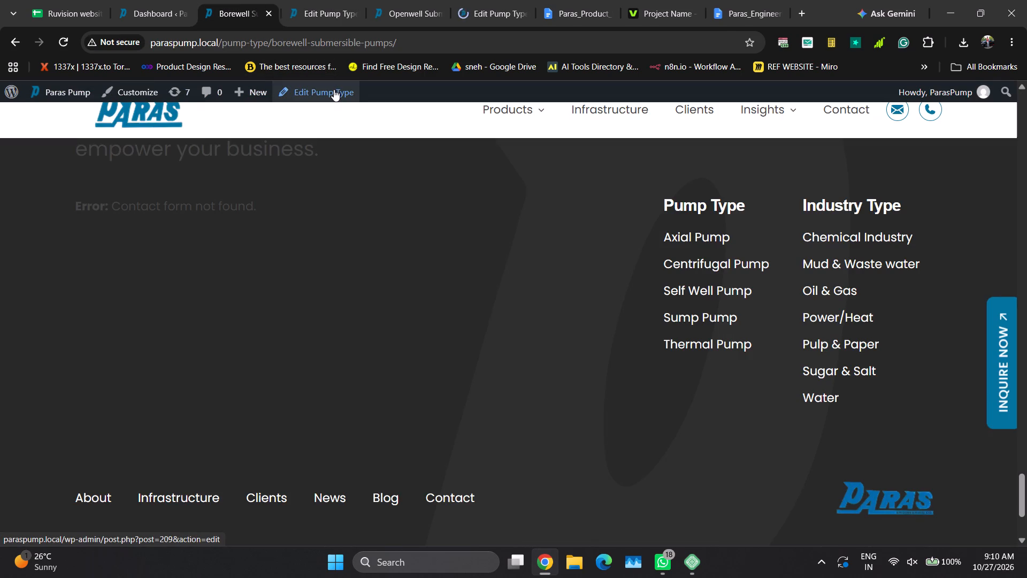
pyautogui.click(396, 15)
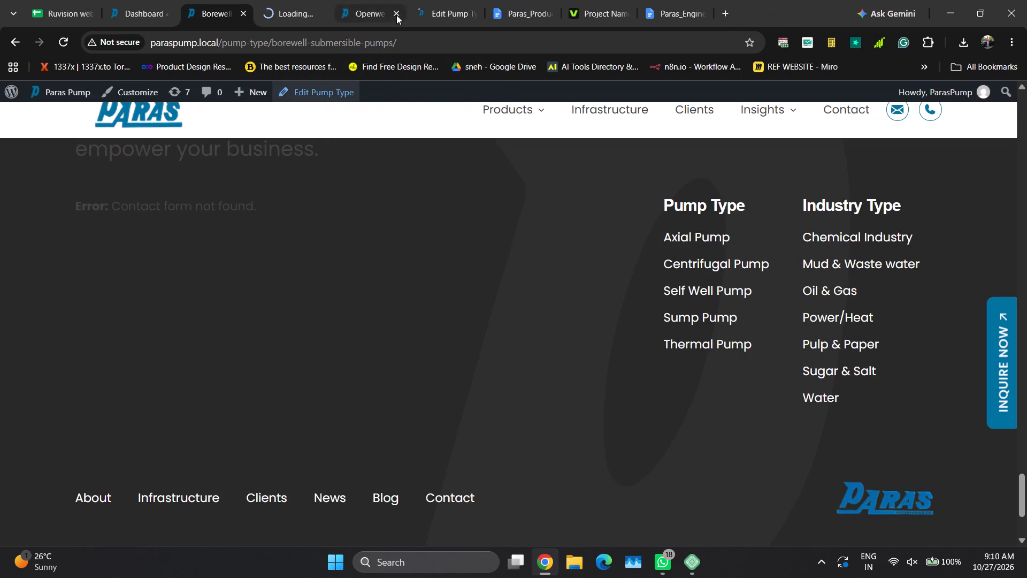
pyautogui.moveTo(296, 0); pyautogui.dragTo(356, 0)
pyautogui.click(279, 0)
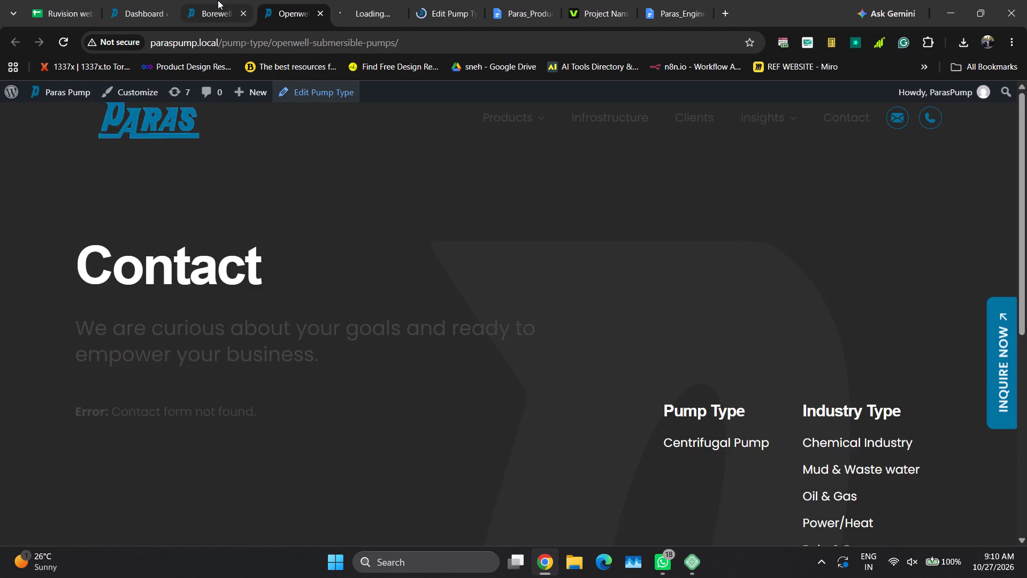
# Review the sections of the published Borewell Submersible Pumps page.
pyautogui.click(218, 0)
pyautogui.scroll(2, 346, 274)
pyautogui.scroll(-2, 346, 262)
pyautogui.scroll(1, 346, 262)
pyautogui.scroll(-2, 346, 261)
pyautogui.scroll(5, 346, 261)
pyautogui.scroll(-1, 358, 271)
pyautogui.scroll(1, 358, 270)
pyautogui.scroll(-2, 358, 270)
pyautogui.scroll(1, 496, 267)
pyautogui.scroll(-1, 496, 267)
pyautogui.scroll(9, 496, 267)
pyautogui.scroll(-1, 497, 265)
pyautogui.scroll(5, 497, 265)
pyautogui.scroll(-1, 497, 265)
pyautogui.scroll(1, 497, 264)
pyautogui.scroll(-2, 497, 264)
pyautogui.scroll(1, 460, 300)
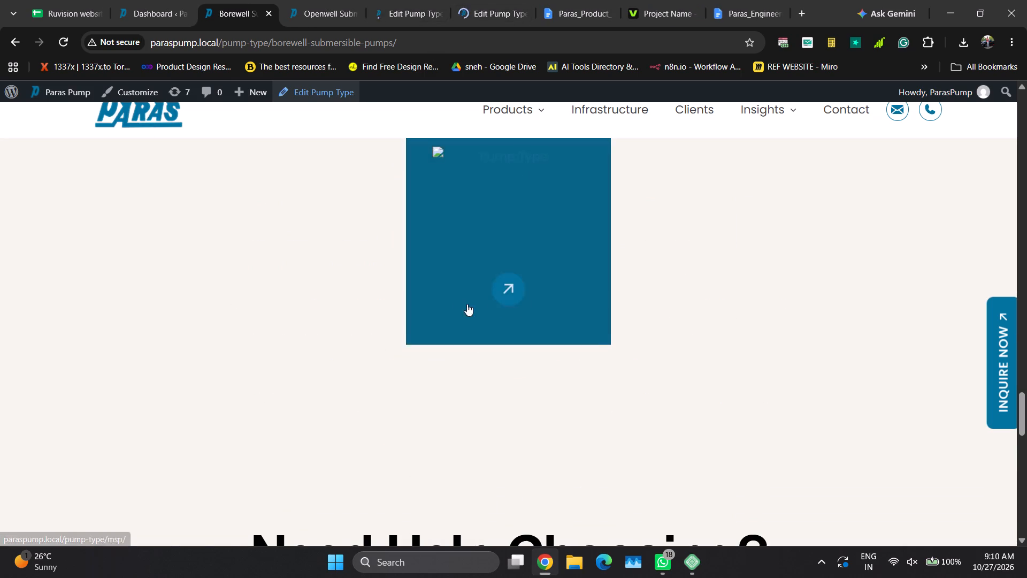
# Copy the full content row of the Borewell Submersible Pumps pump type and return to the Openwell pump type editor.
pyautogui.click(385, 0)
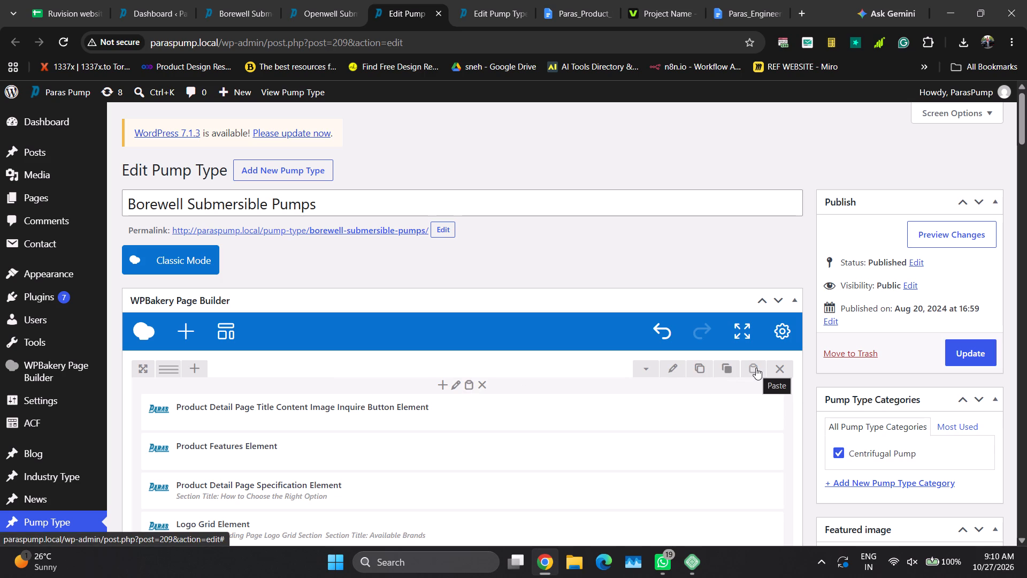
pyautogui.click(729, 369)
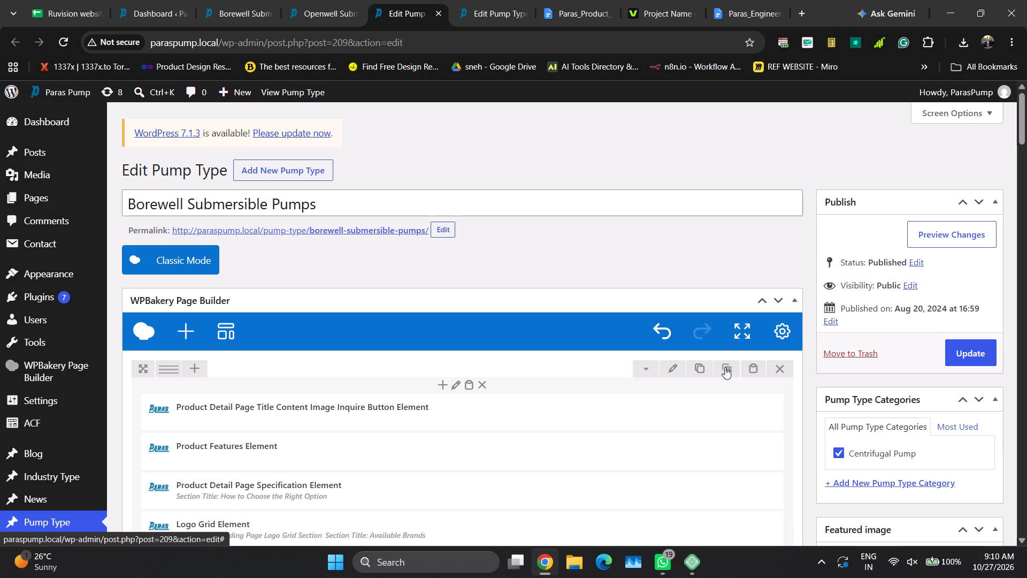
pyautogui.click(725, 367)
pyautogui.click(465, 8)
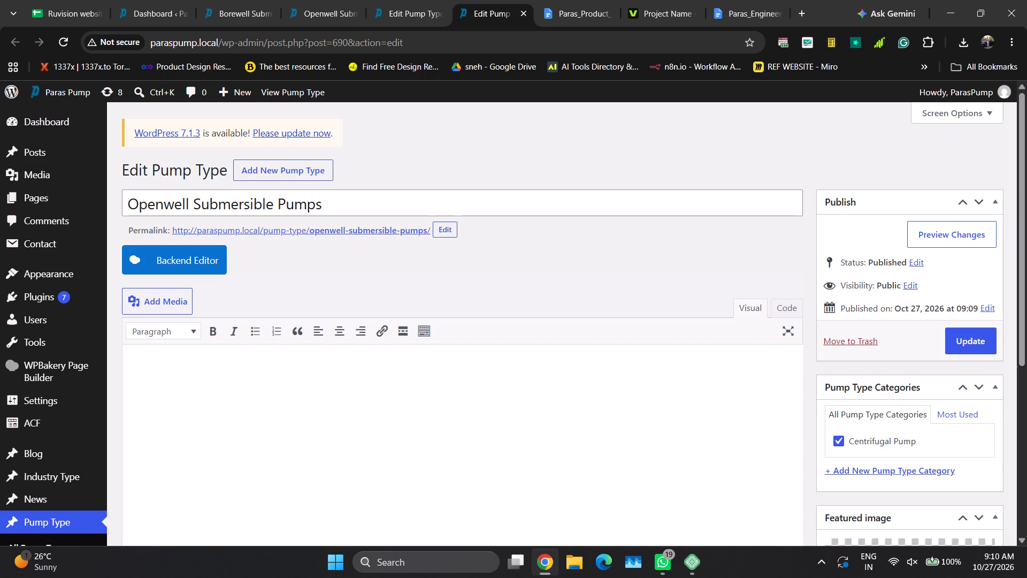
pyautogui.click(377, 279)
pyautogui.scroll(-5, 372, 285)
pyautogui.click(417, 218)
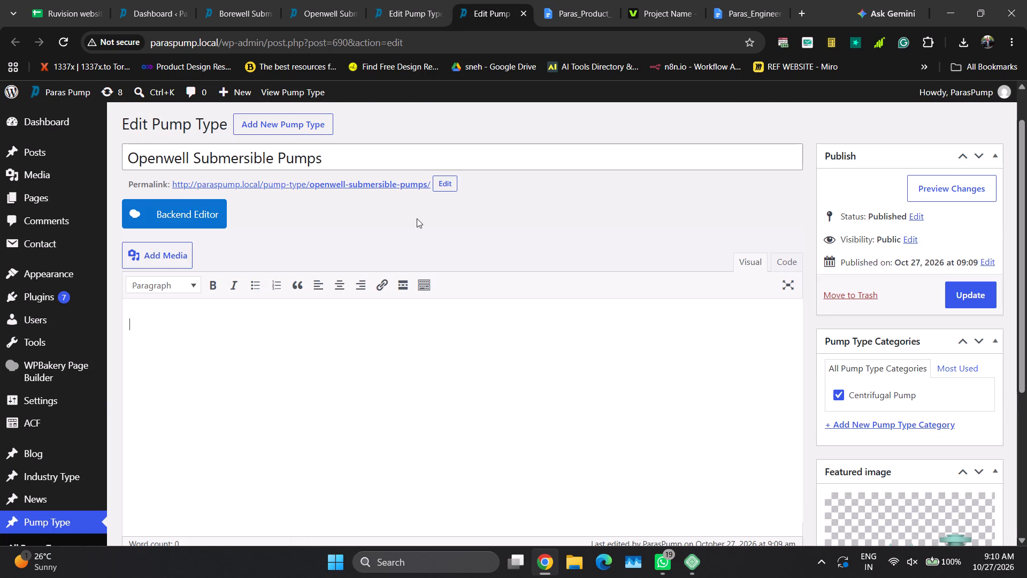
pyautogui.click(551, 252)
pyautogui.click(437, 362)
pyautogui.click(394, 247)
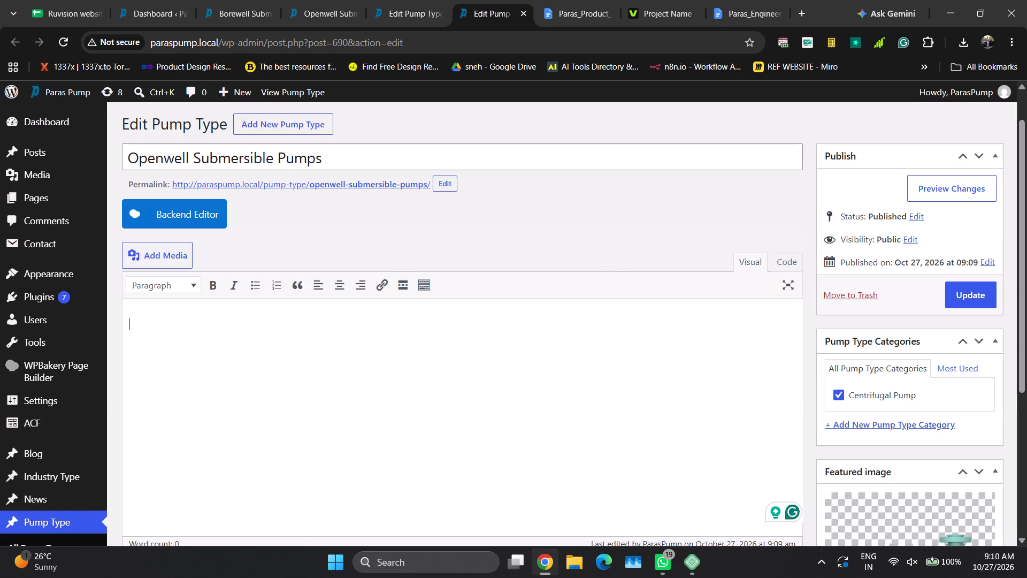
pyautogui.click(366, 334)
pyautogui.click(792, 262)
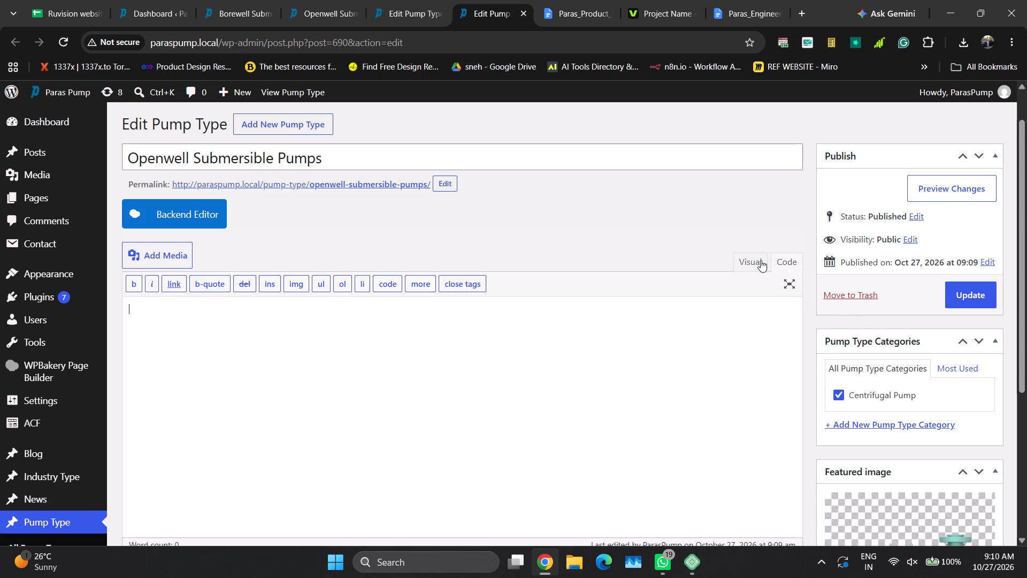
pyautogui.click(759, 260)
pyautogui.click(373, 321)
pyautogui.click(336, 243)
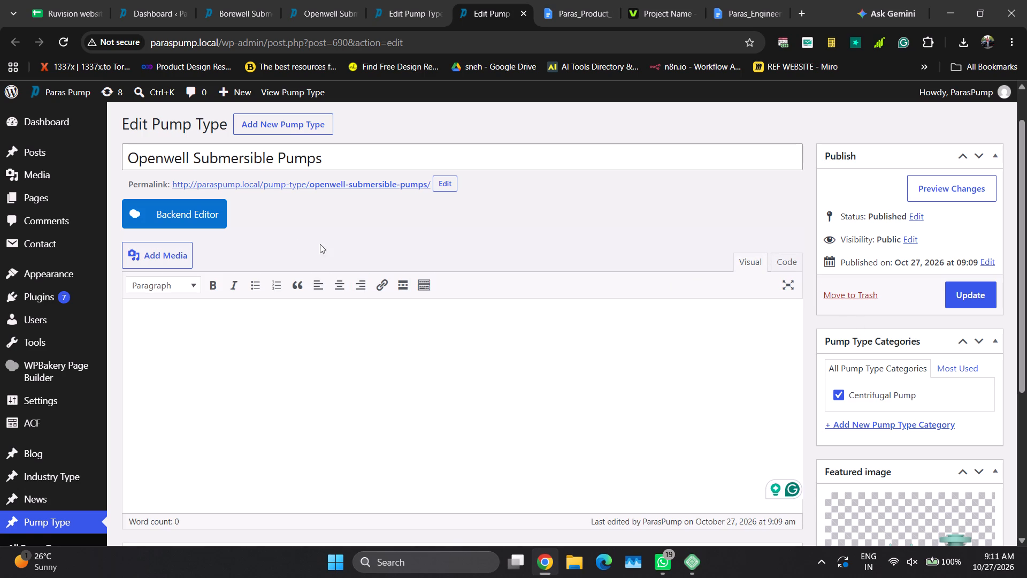
# Switch the Openwell Submersible Pumps pump type to the backend editor and choose the Default Layout.
pyautogui.click(202, 204)
pyautogui.scroll(-2, 333, 351)
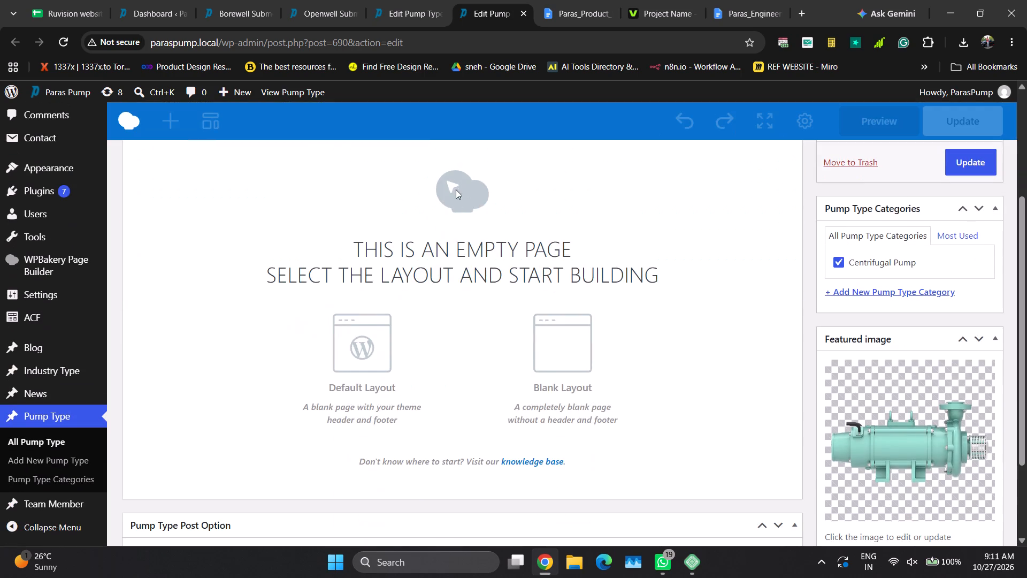
pyautogui.scroll(2, 455, 256)
pyautogui.click(437, 354)
pyautogui.rightClick(440, 328)
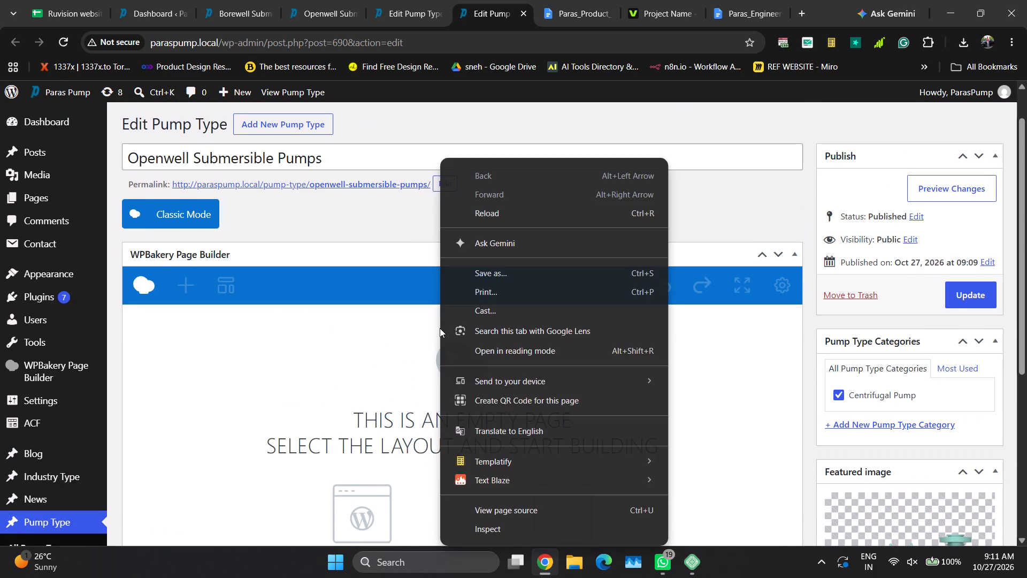
pyautogui.click(404, 333)
pyautogui.scroll(-2, 353, 398)
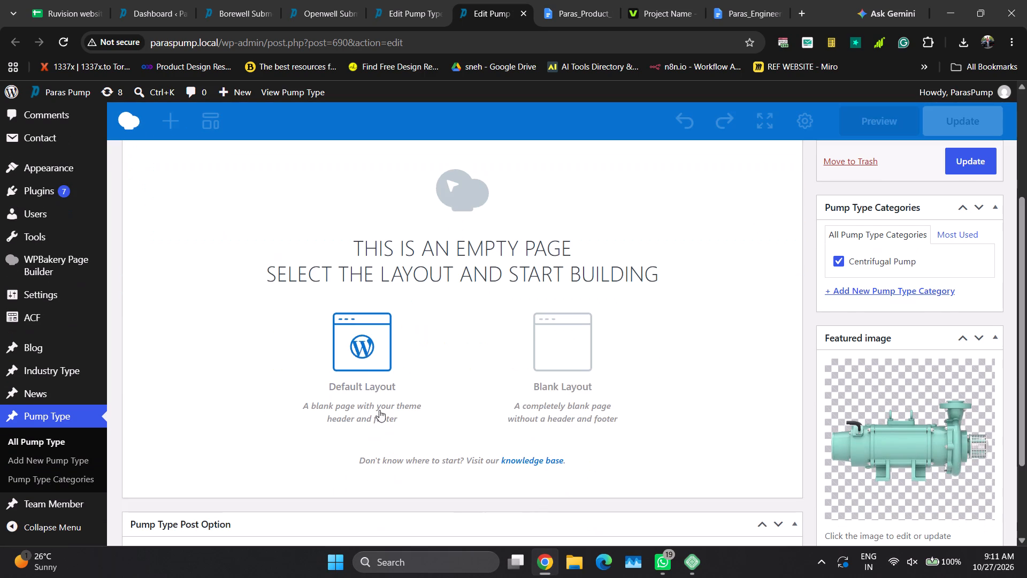
pyautogui.click(365, 350)
# Add an Icon element with default settings as a placeholder row in the empty Openwell page builder.
pyautogui.scroll(6, 489, 267)
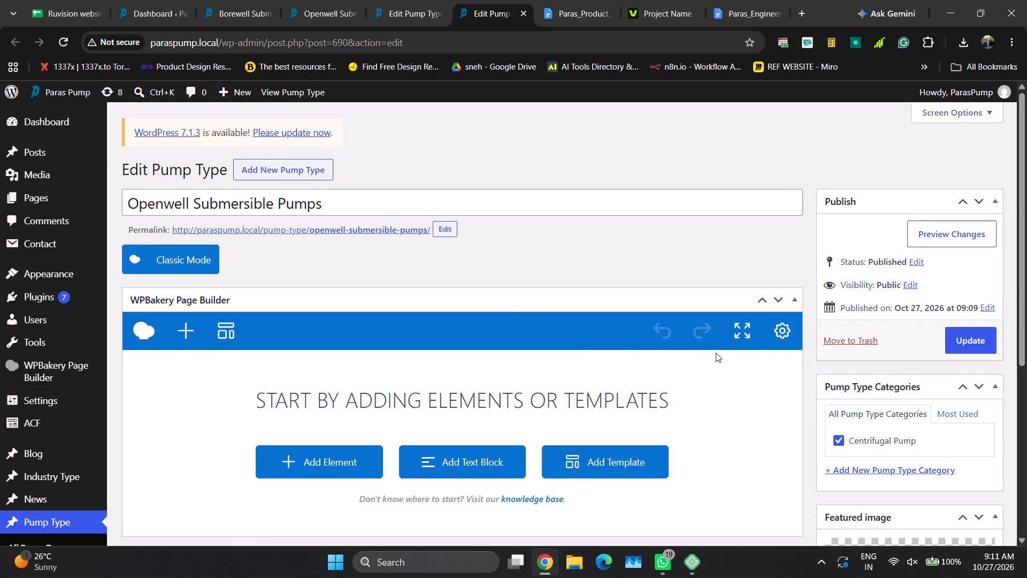
pyautogui.scroll(-1, 406, 347)
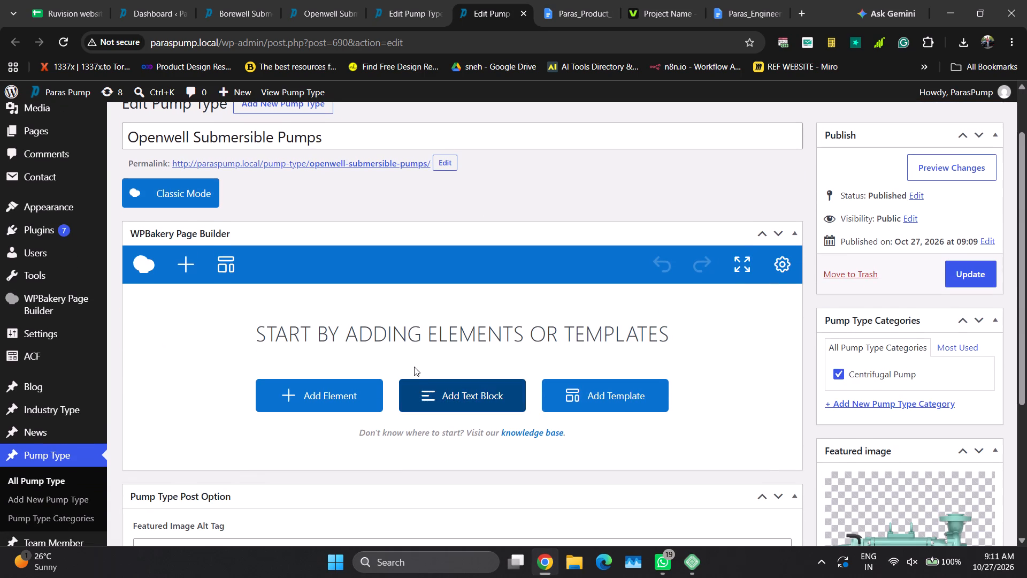
pyautogui.click(391, 320)
pyautogui.click(343, 388)
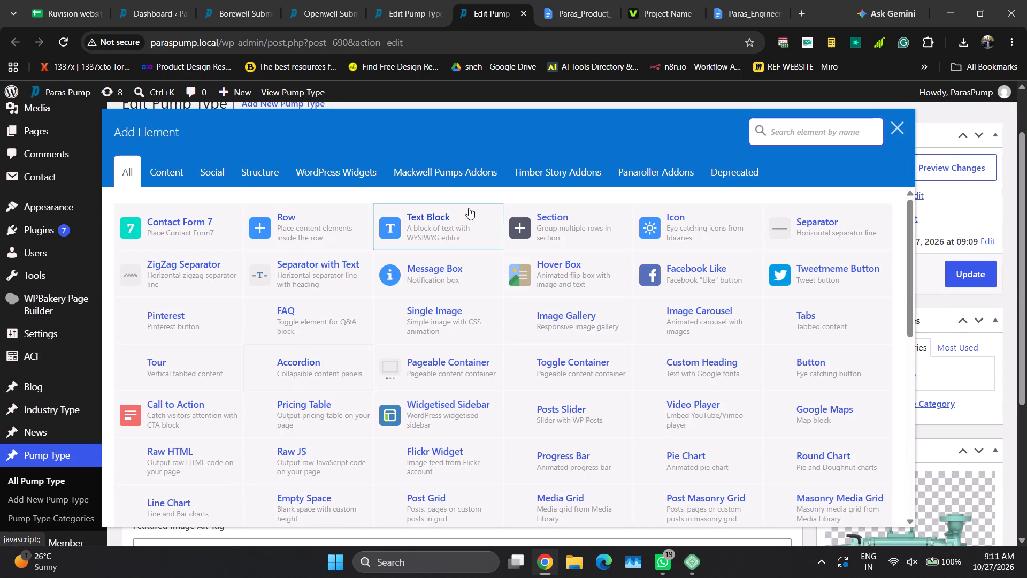
pyautogui.click(639, 216)
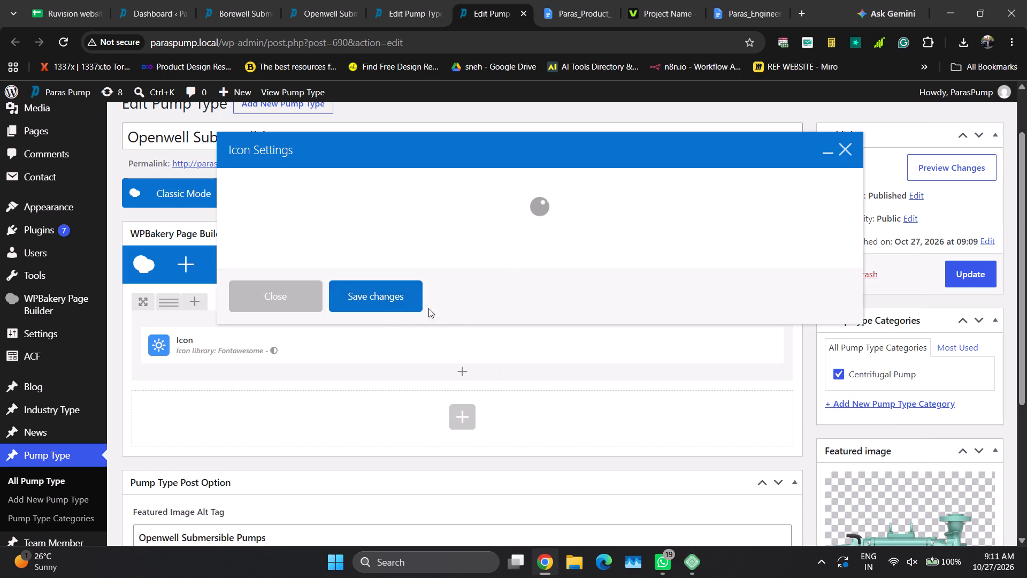
pyautogui.click(308, 295)
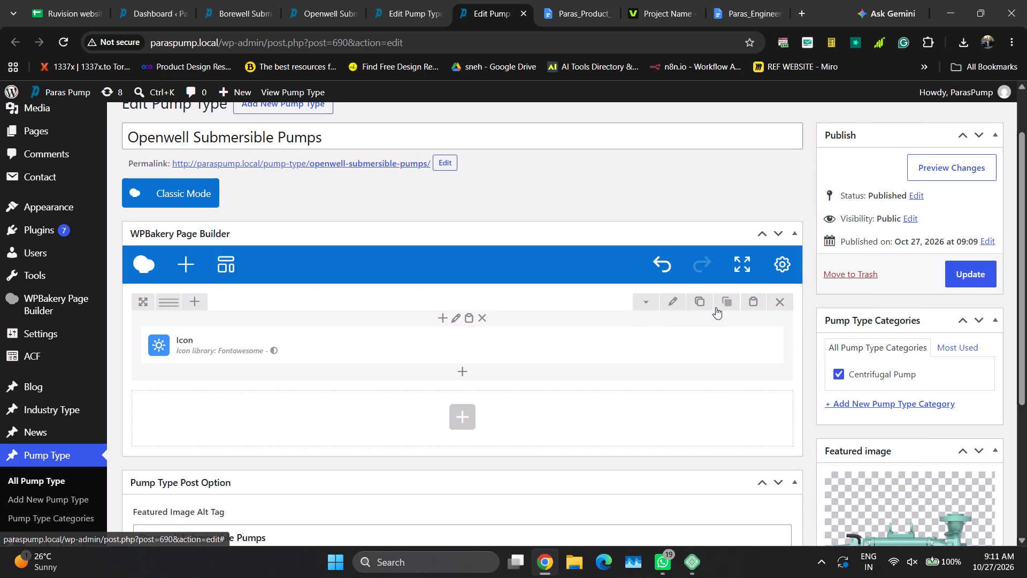
# Paste the copied Borewell content row below the placeholder Icon row and delete the Icon row.
pyautogui.click(746, 301)
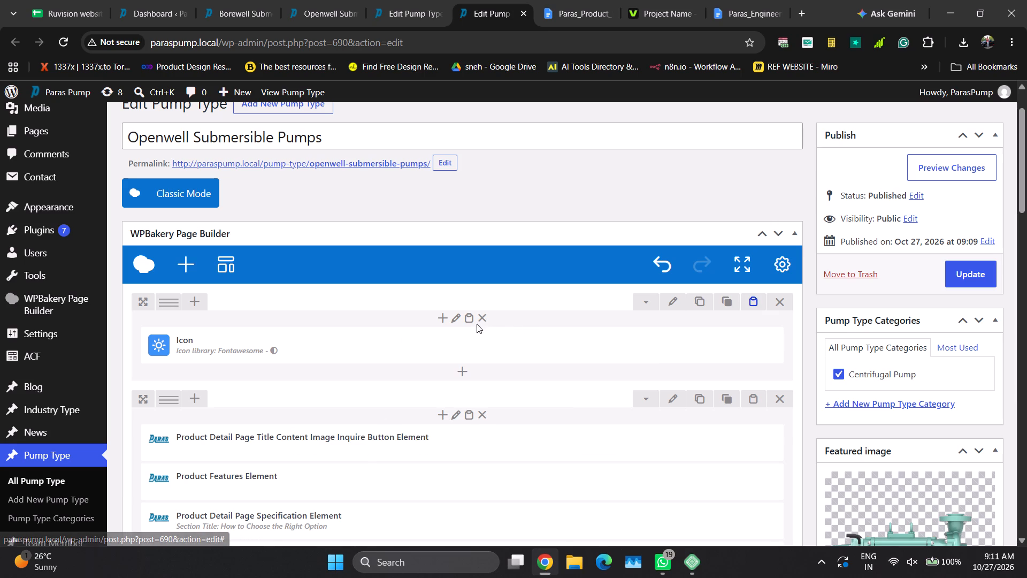
pyautogui.click(778, 304)
# In the Product Detail Page Title Content Image Inquire Button Element, replace the small title with "Openwell Submersible Pumps" from the product pages document.
pyautogui.scroll(1, 295, 348)
pyautogui.scroll(-3, 295, 348)
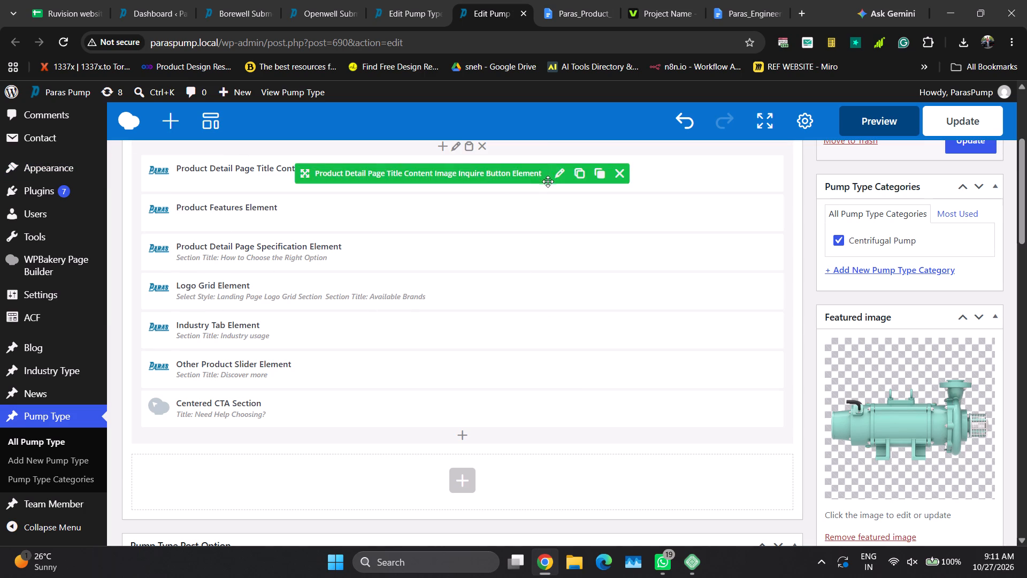
pyautogui.click(556, 178)
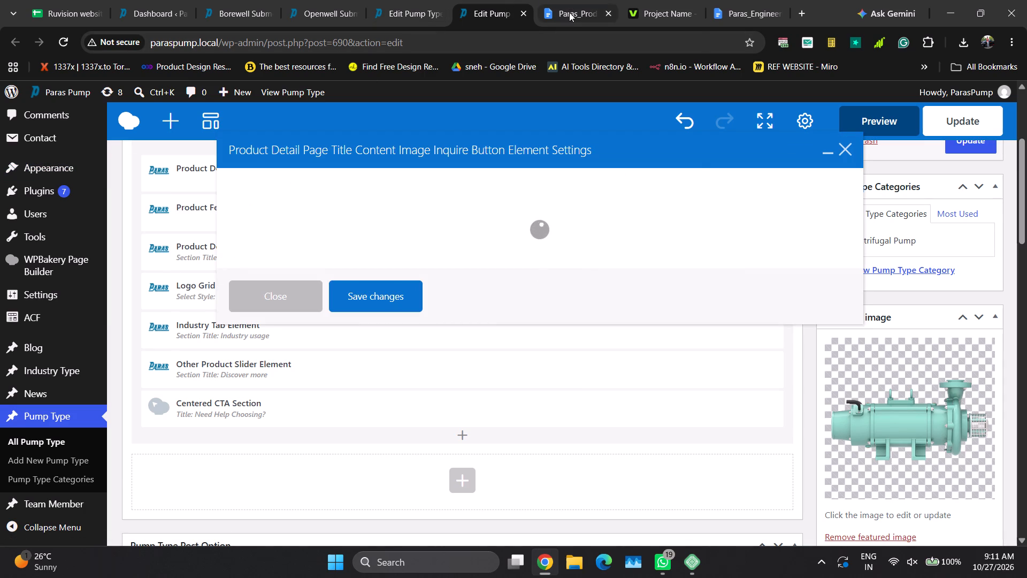
pyautogui.scroll(1, 373, 270)
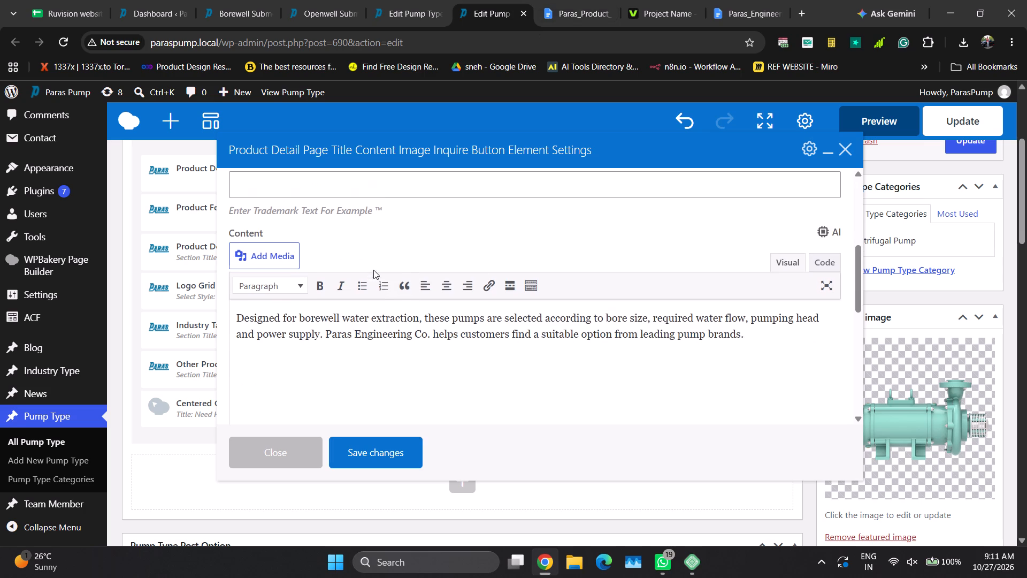
pyautogui.scroll(6, 373, 263)
pyautogui.scroll(-1, 373, 263)
pyautogui.scroll(4, 373, 263)
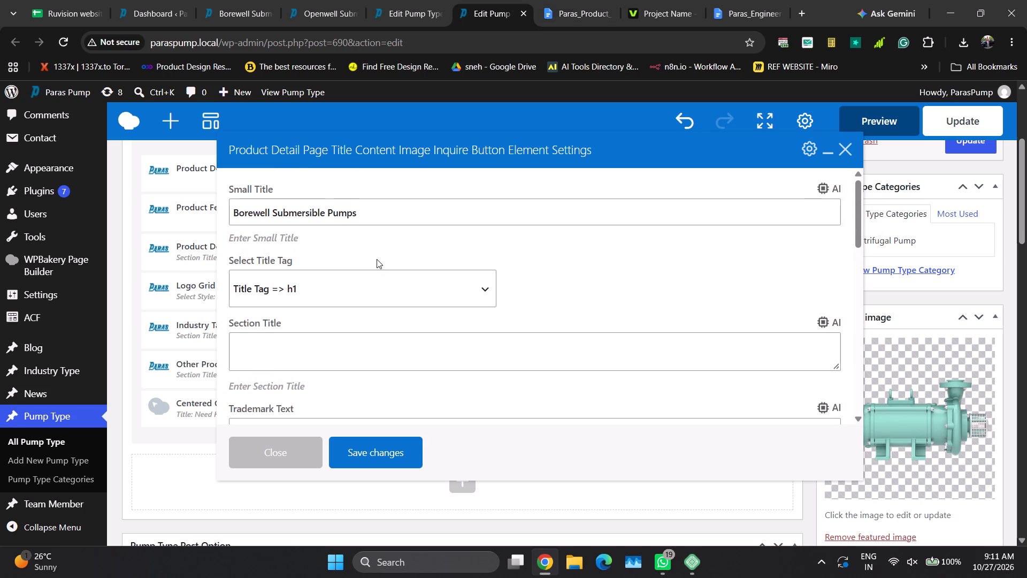
pyautogui.scroll(1, 377, 258)
pyautogui.click(586, 0)
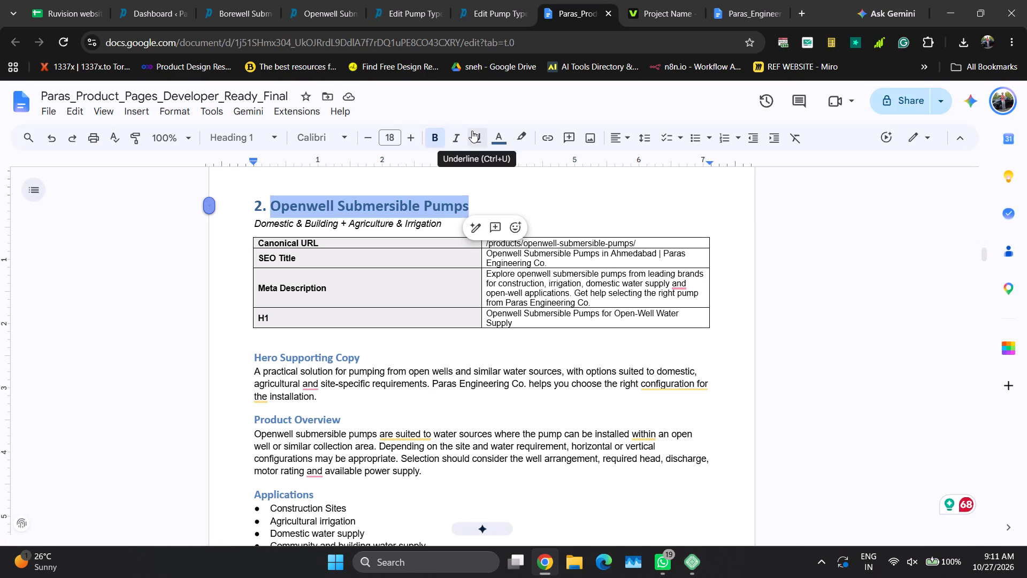
pyautogui.hotkey('ctrl', 'c')
pyautogui.click(498, 0)
pyautogui.click(396, 214)
pyautogui.hotkey('ctrl', 'a')
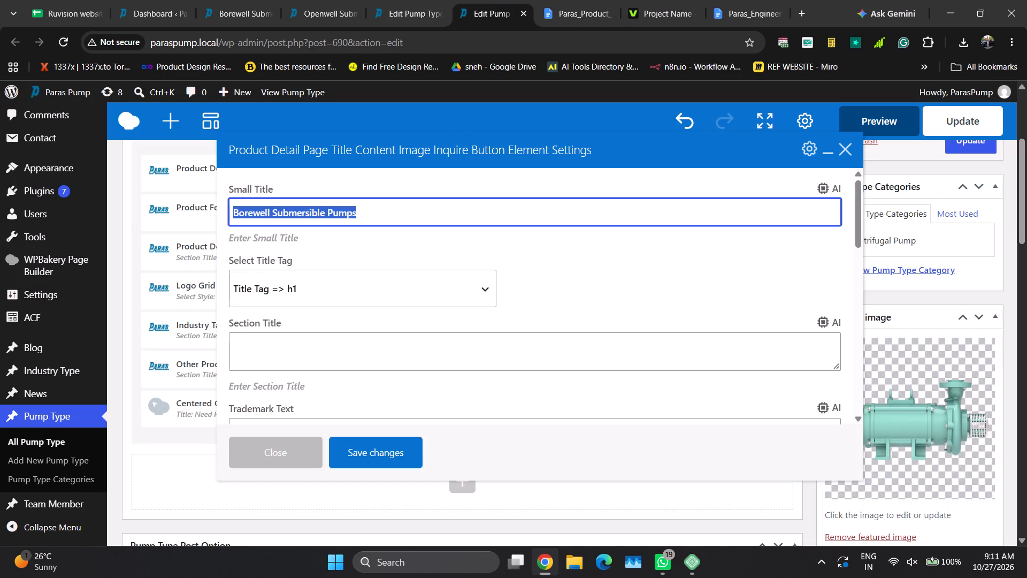
pyautogui.hotkey('ctrl', 'v')
pyautogui.click(598, 261)
# Replace the element's content text with the Hero Supporting Copy paragraph from the document's Openwell Submersible Pumps section.
pyautogui.scroll(-3, 539, 292)
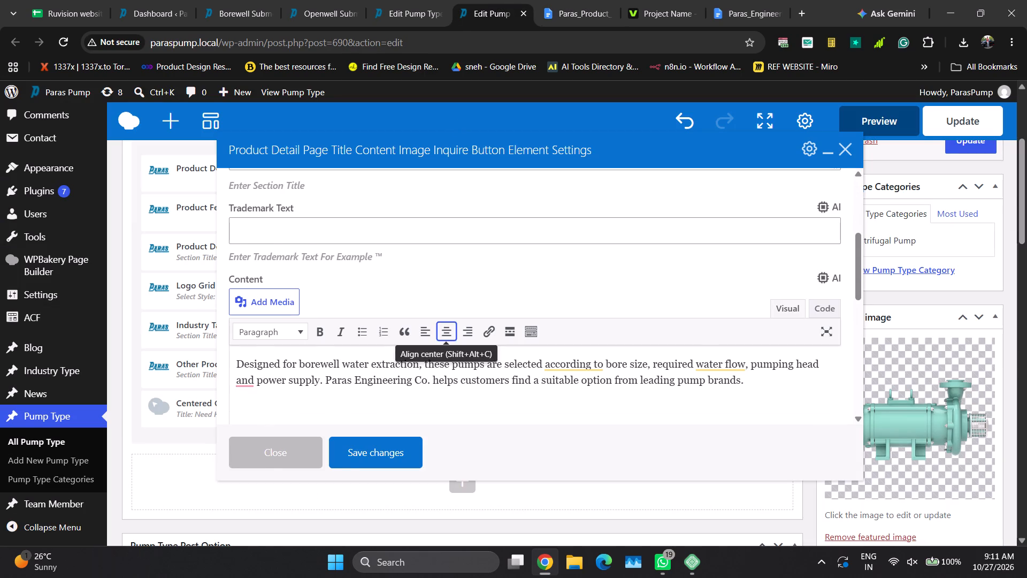
pyautogui.click(579, 8)
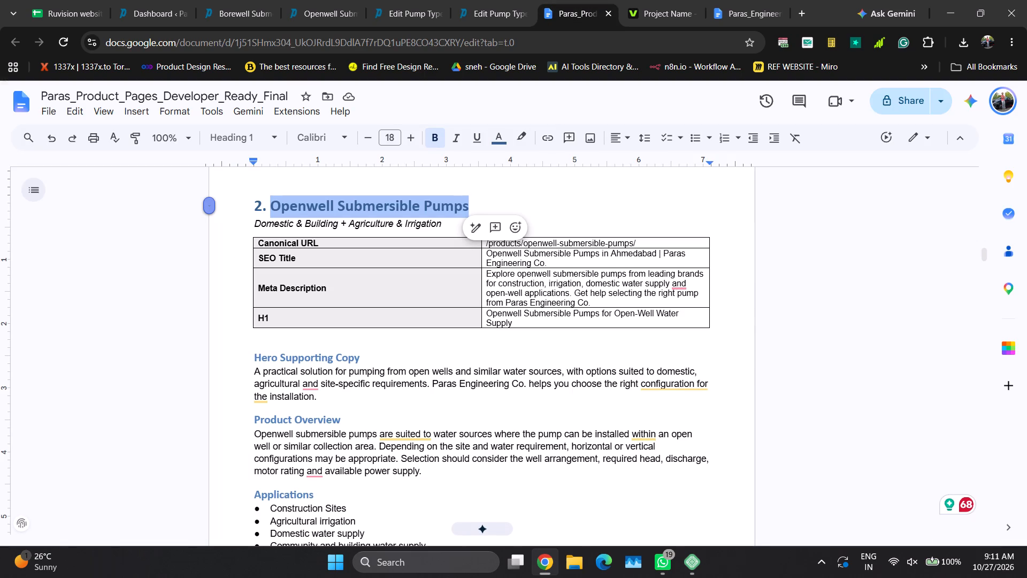
pyautogui.moveTo(251, 367); pyautogui.dragTo(325, 394)
pyautogui.hotkey('ctrl', 'c')
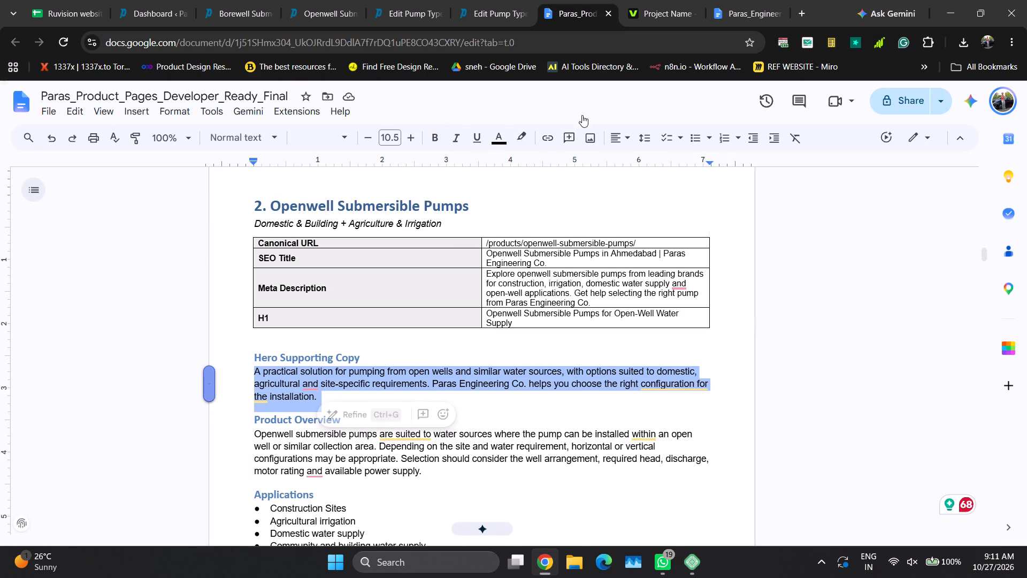
pyautogui.hotkey('ctrl', 'c')
pyautogui.click(642, 4)
pyautogui.click(513, 0)
pyautogui.click(568, 0)
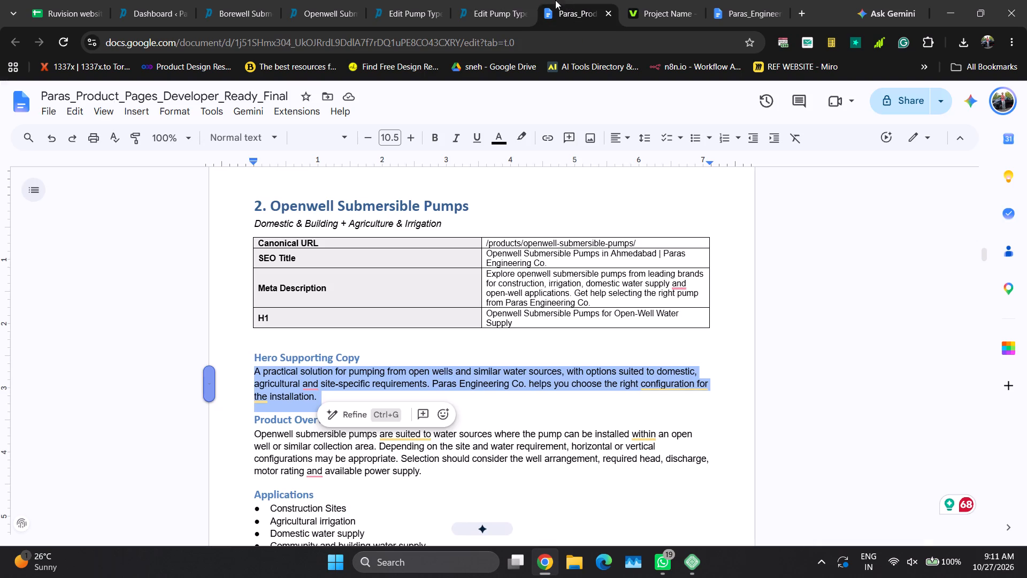
pyautogui.click(512, 0)
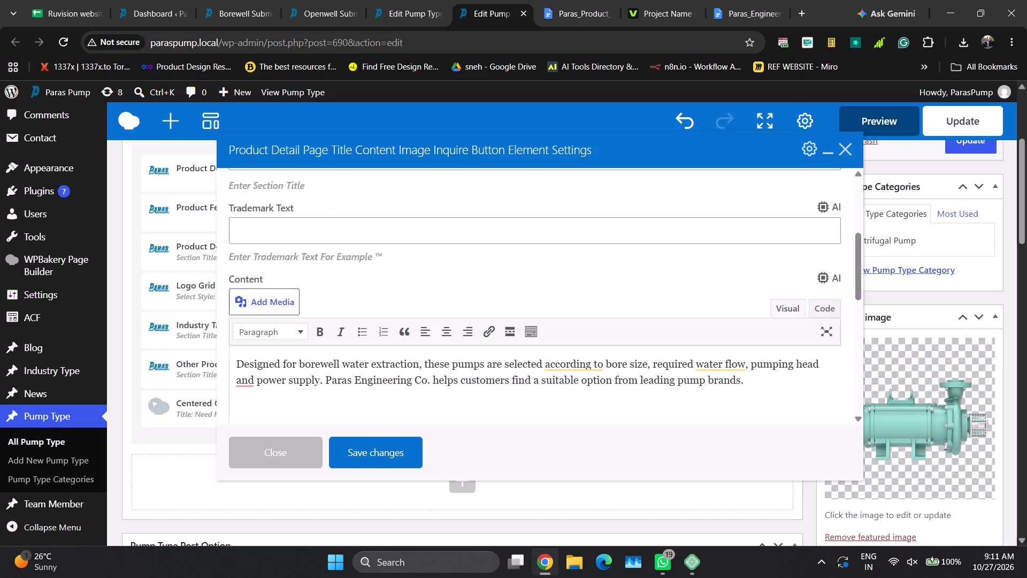
pyautogui.click(341, 386)
pyautogui.hotkey('ctrl', 'a')
pyautogui.hotkey('ctrl', 'v')
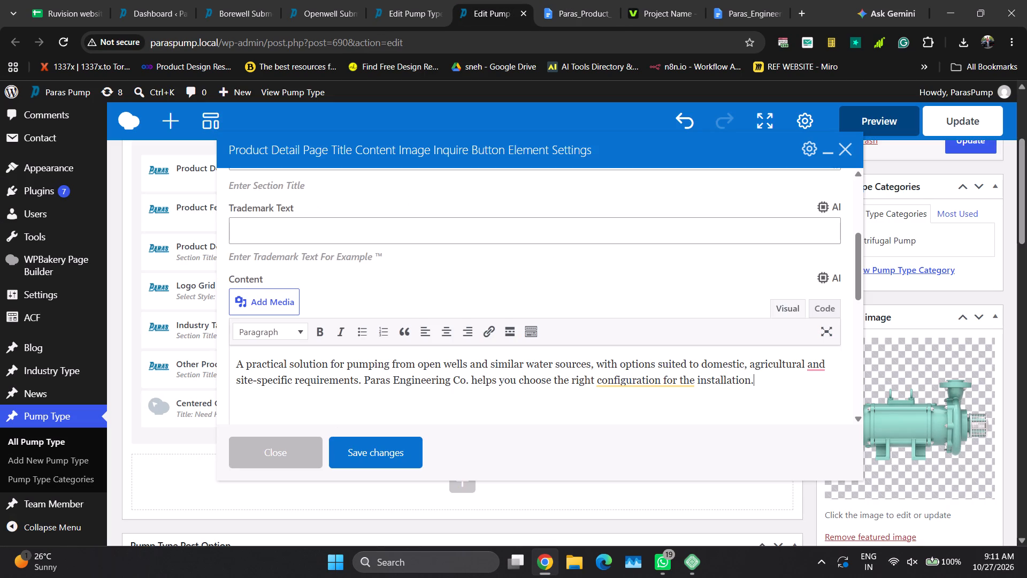
# Copy the element's small title into its image alt tag so it reads "Openwell Submersible Pumps".
pyautogui.scroll(-2, 420, 349)
pyautogui.scroll(-3, 467, 340)
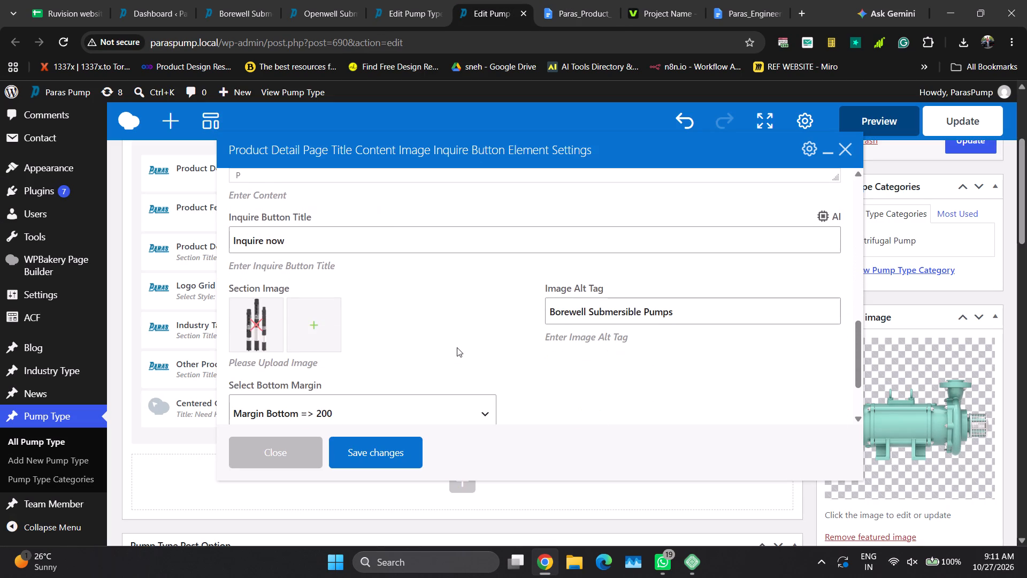
pyautogui.click(702, 309)
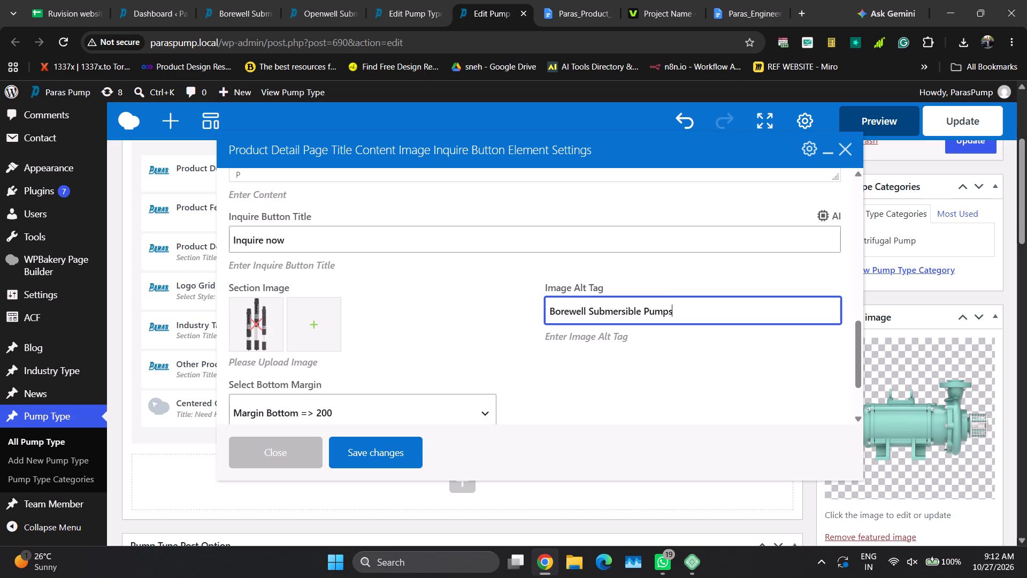
pyautogui.hotkey('ctrl', 'a')
pyautogui.scroll(6, 319, 261)
pyautogui.scroll(5, 324, 215)
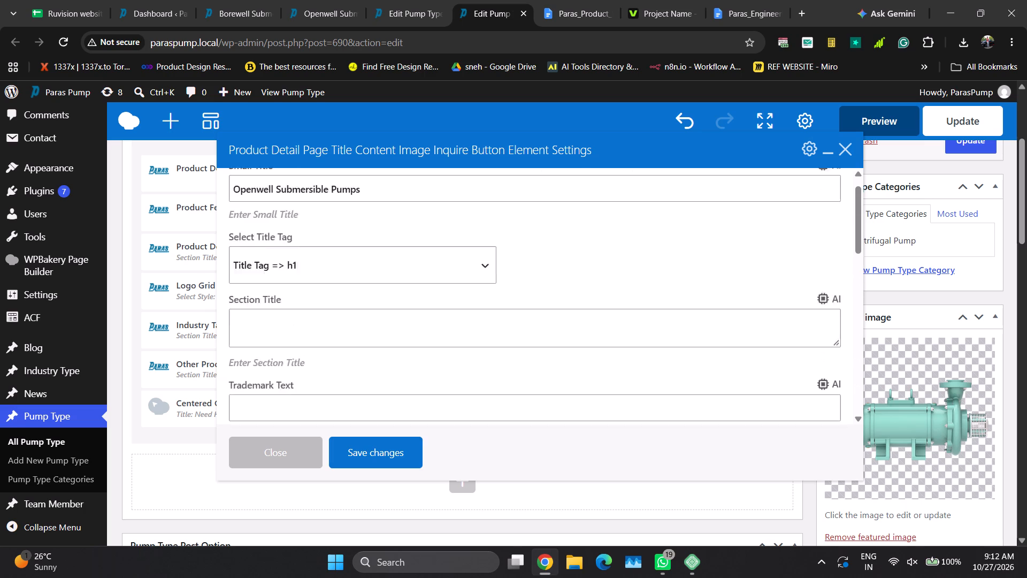
pyautogui.click(325, 214)
pyautogui.hotkey('ctrl', 'a')
pyautogui.hotkey('ctrl', 'c')
pyautogui.scroll(-1, 525, 359)
pyautogui.scroll(1, 527, 362)
pyautogui.scroll(-3, 527, 362)
pyautogui.scroll(-4, 654, 393)
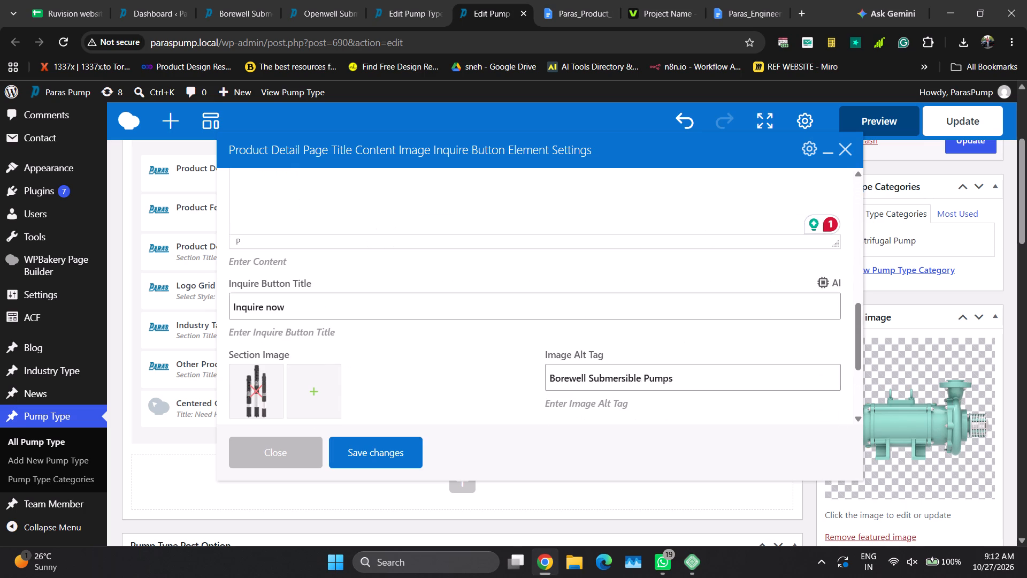
pyautogui.click(662, 379)
pyautogui.hotkey('ctrl', 'a')
pyautogui.hotkey('ctrl', 'v')
pyautogui.click(426, 353)
# Replace the borewell section image with the "openwell" pump image from the media library.
pyautogui.click(247, 387)
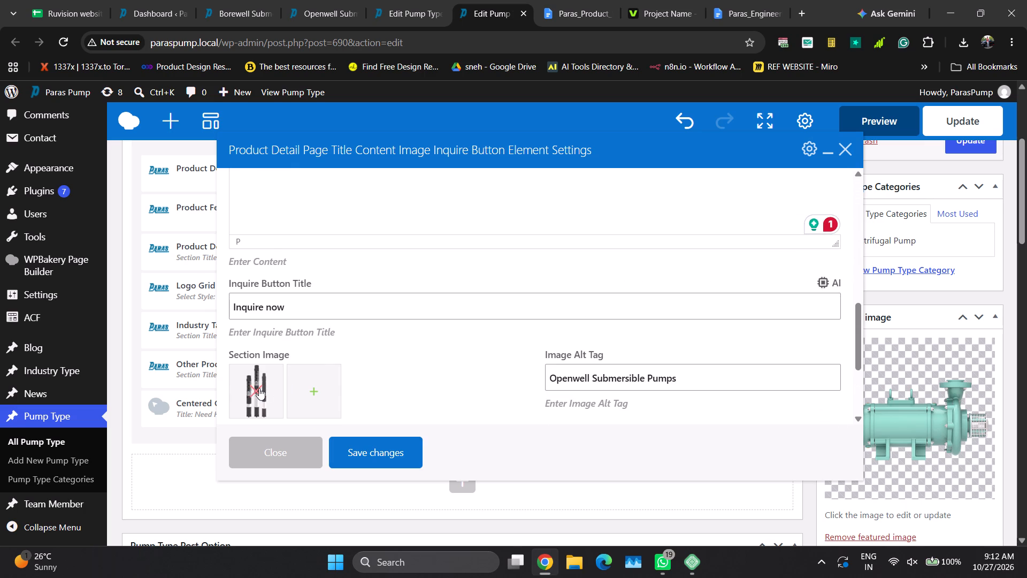
pyautogui.click(259, 388)
pyautogui.click(259, 391)
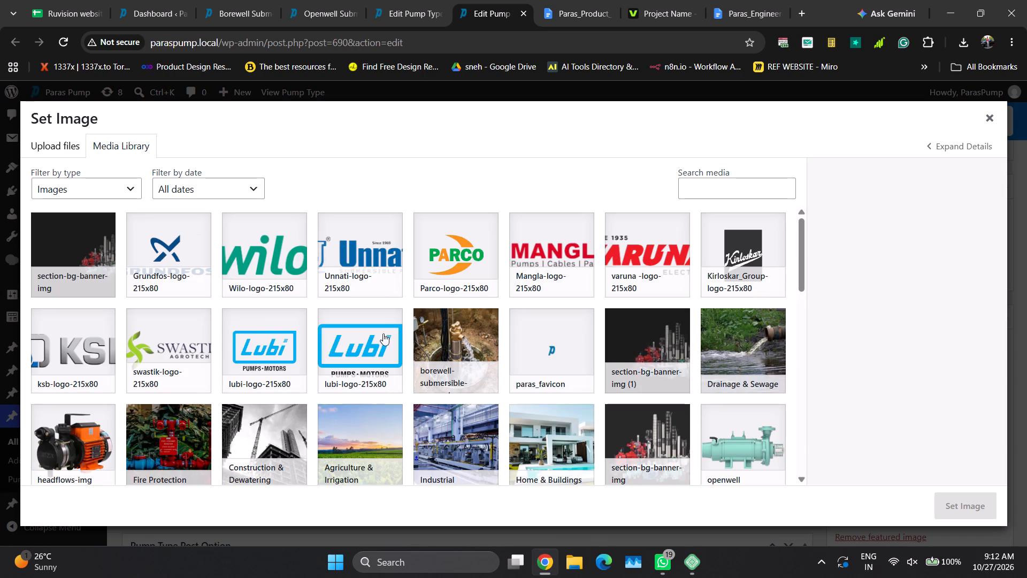
pyautogui.click(768, 439)
pyautogui.click(994, 508)
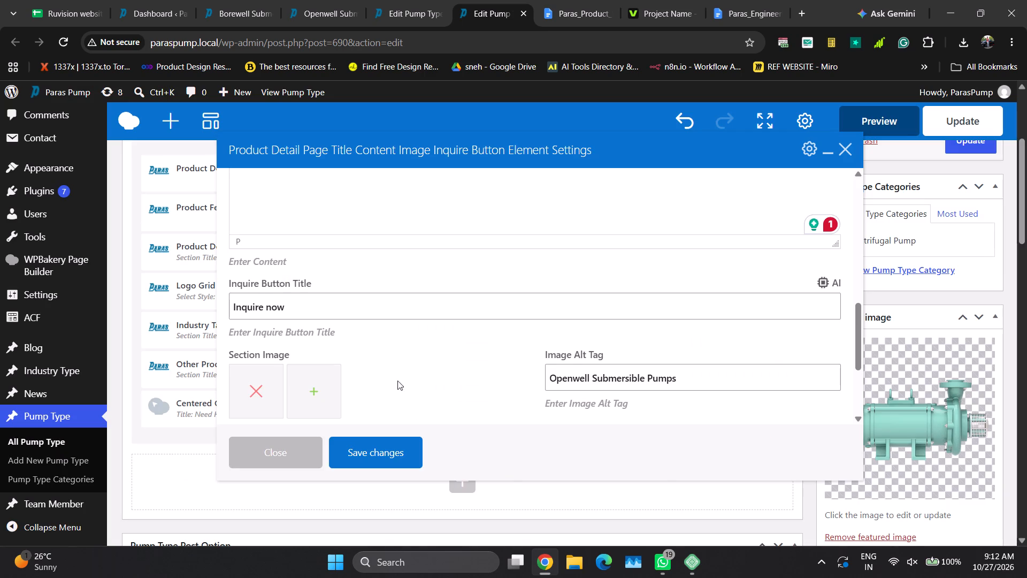
pyautogui.scroll(-1, 331, 371)
pyautogui.scroll(1, 331, 371)
pyautogui.scroll(-4, 331, 371)
pyautogui.scroll(2, 369, 358)
pyautogui.scroll(-1, 370, 357)
pyautogui.scroll(1, 370, 358)
pyautogui.scroll(-5, 370, 358)
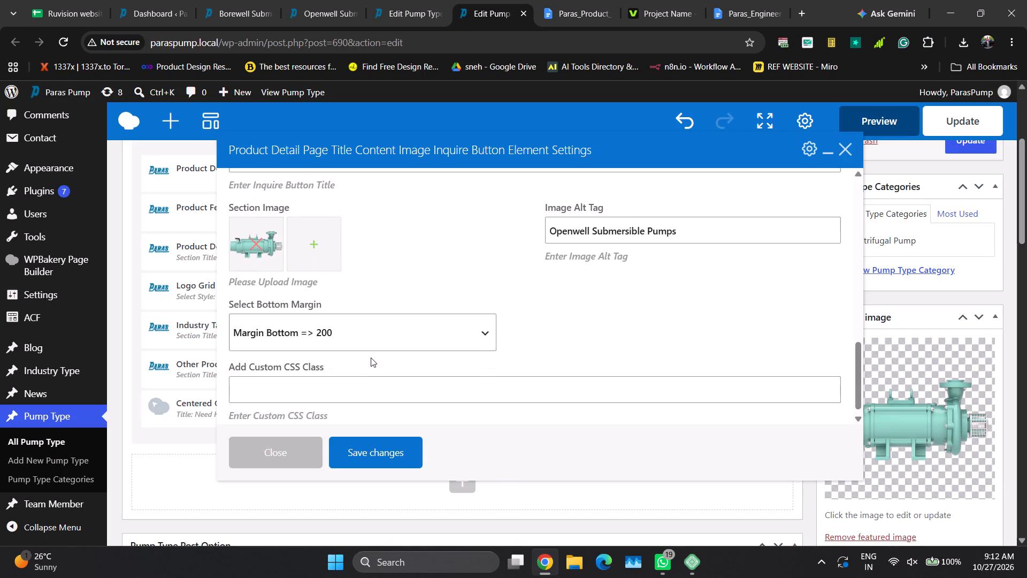
pyautogui.scroll(1, 371, 357)
pyautogui.scroll(-7, 371, 357)
# Save the title element's settings and update the Openwell Submersible Pumps pump type.
pyautogui.click(395, 445)
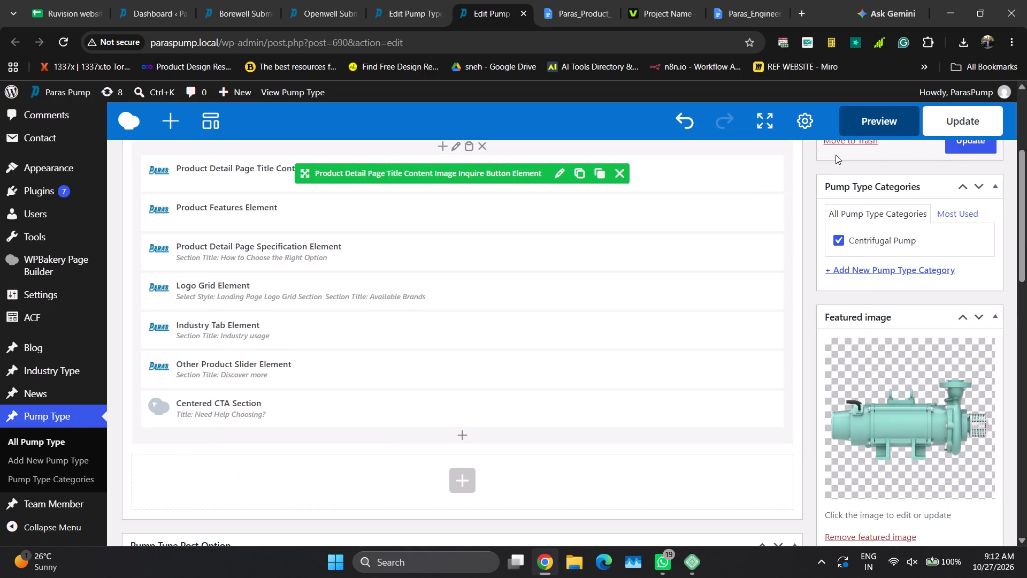
pyautogui.click(954, 113)
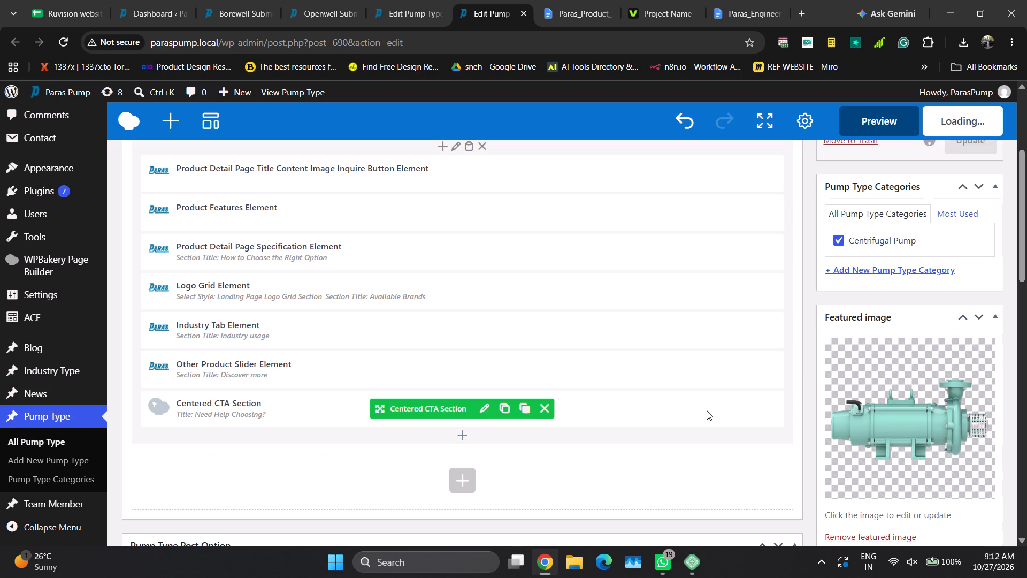
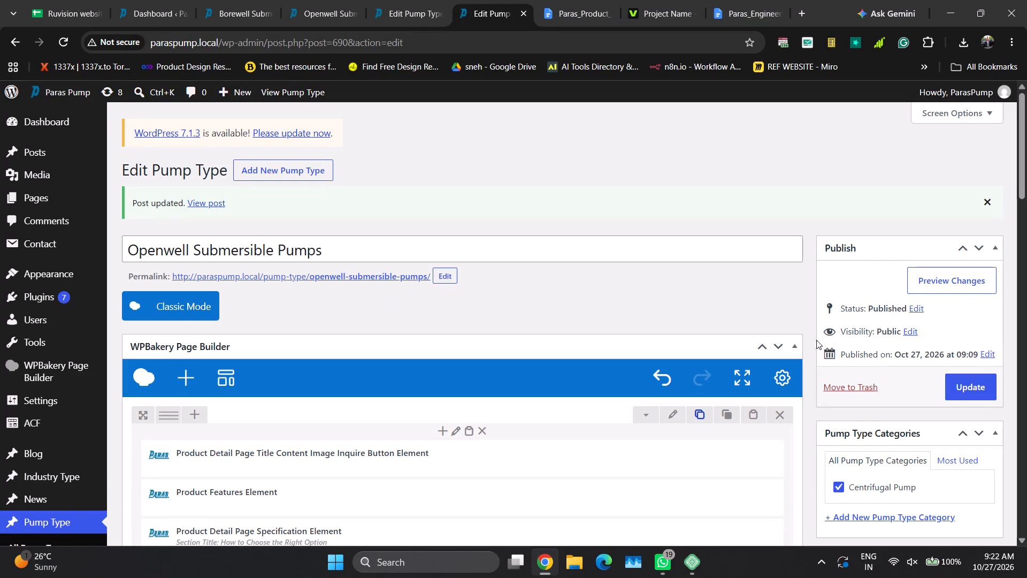
# Reload the live Openwell Submersible Pumps page to load its updated content.
pyautogui.click(394, 6)
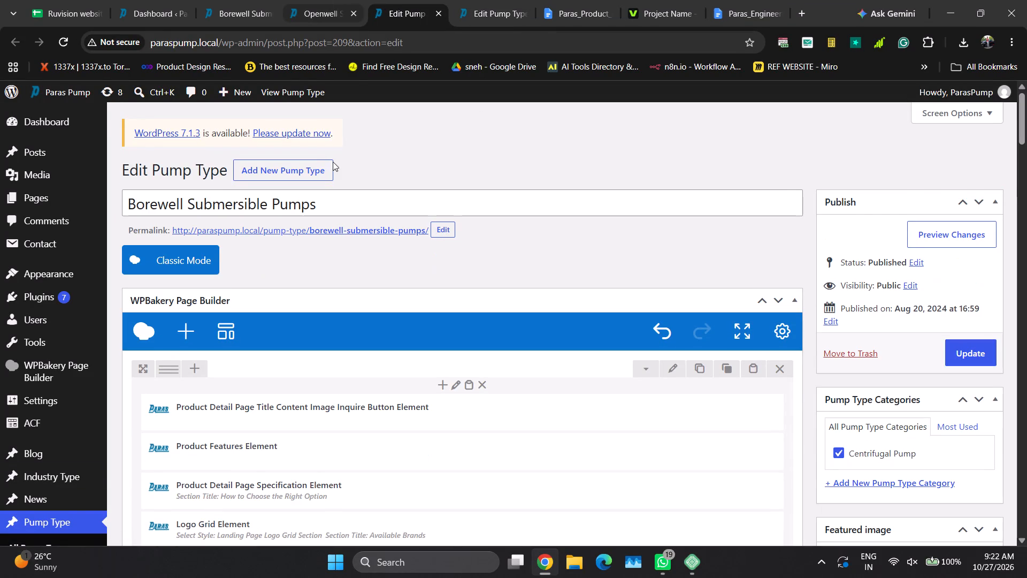
pyautogui.click(312, 0)
pyautogui.scroll(2, 609, 371)
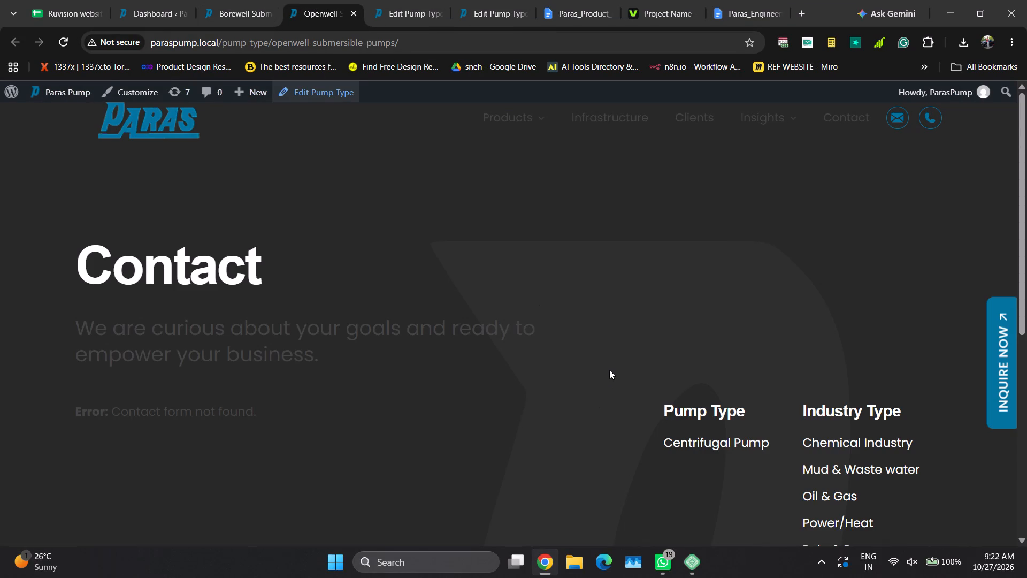
pyautogui.hotkey('ctrl', 'shift', 'r')
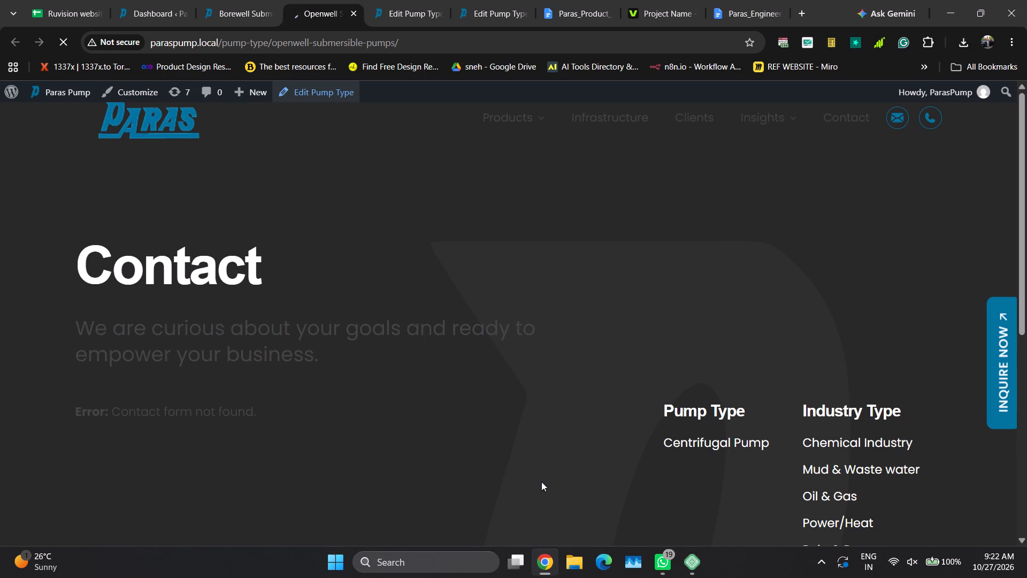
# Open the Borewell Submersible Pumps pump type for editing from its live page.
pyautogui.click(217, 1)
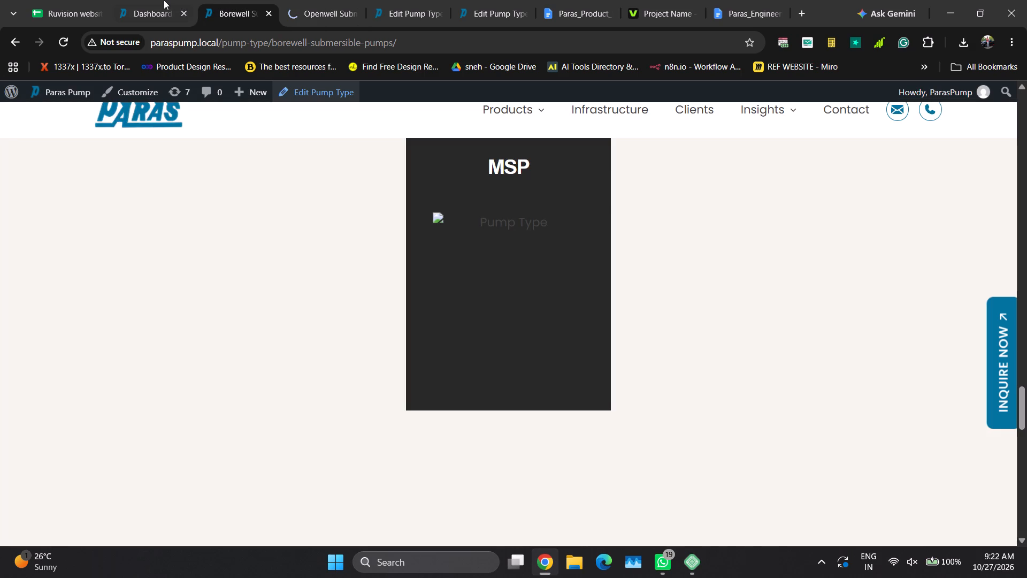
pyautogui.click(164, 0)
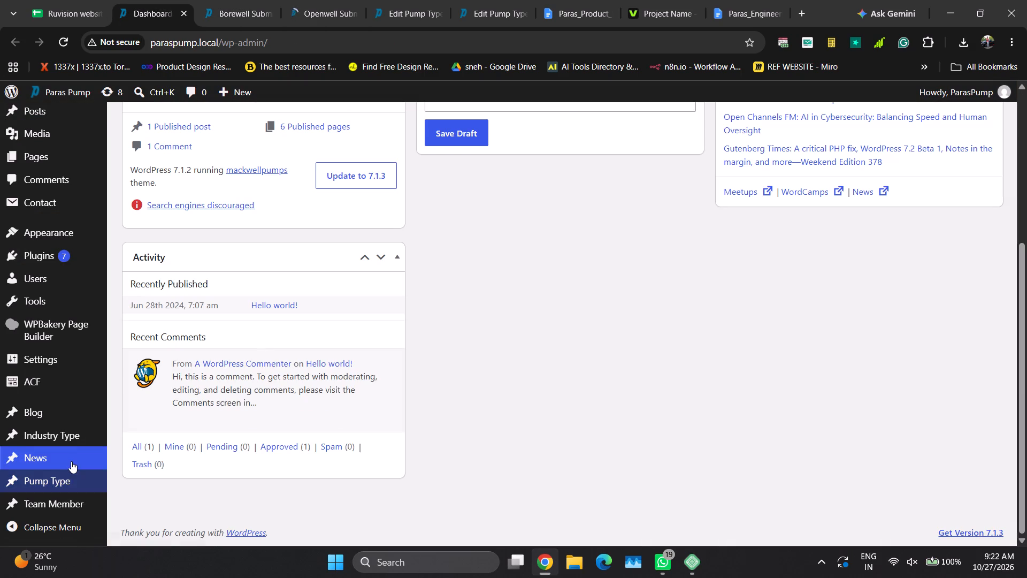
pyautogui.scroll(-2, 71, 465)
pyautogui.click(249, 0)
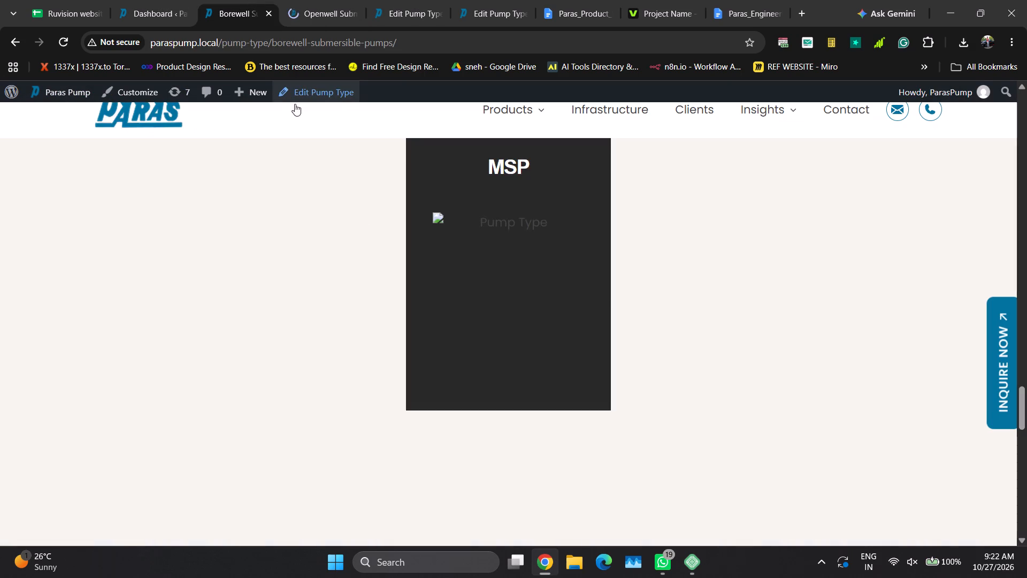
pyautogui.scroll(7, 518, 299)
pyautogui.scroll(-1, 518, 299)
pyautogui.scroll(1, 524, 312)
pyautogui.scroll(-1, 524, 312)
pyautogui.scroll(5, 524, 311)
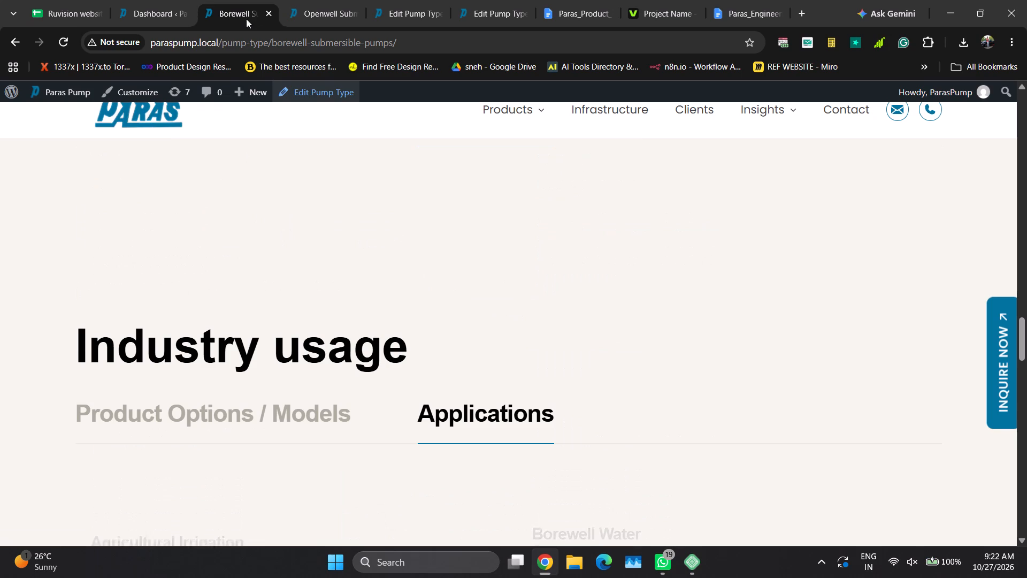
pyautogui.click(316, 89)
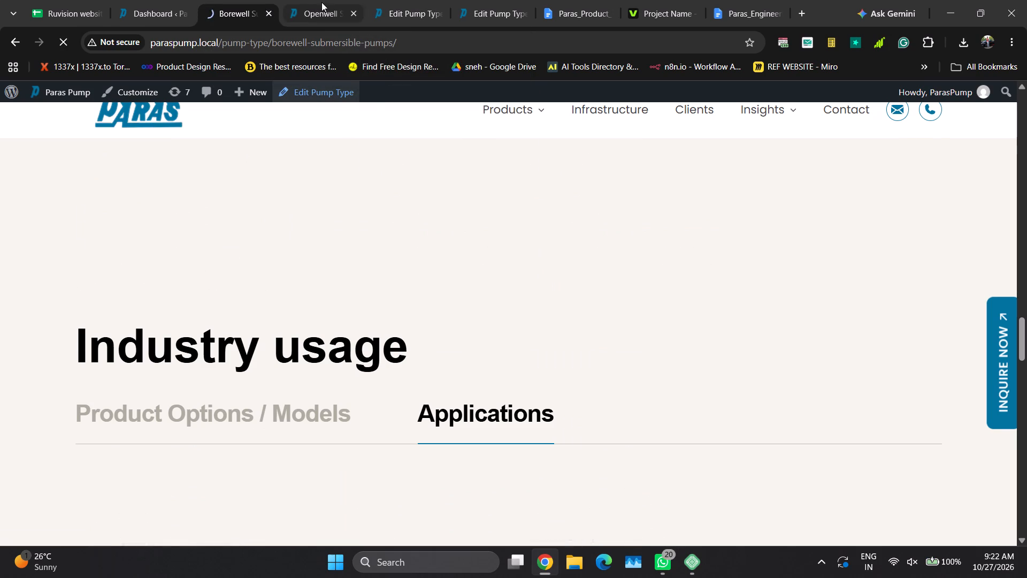
# Review the live Openwell Submersible Pumps page from the hero through the overview and How to Choose the Right Option sections.
pyautogui.click(321, 2)
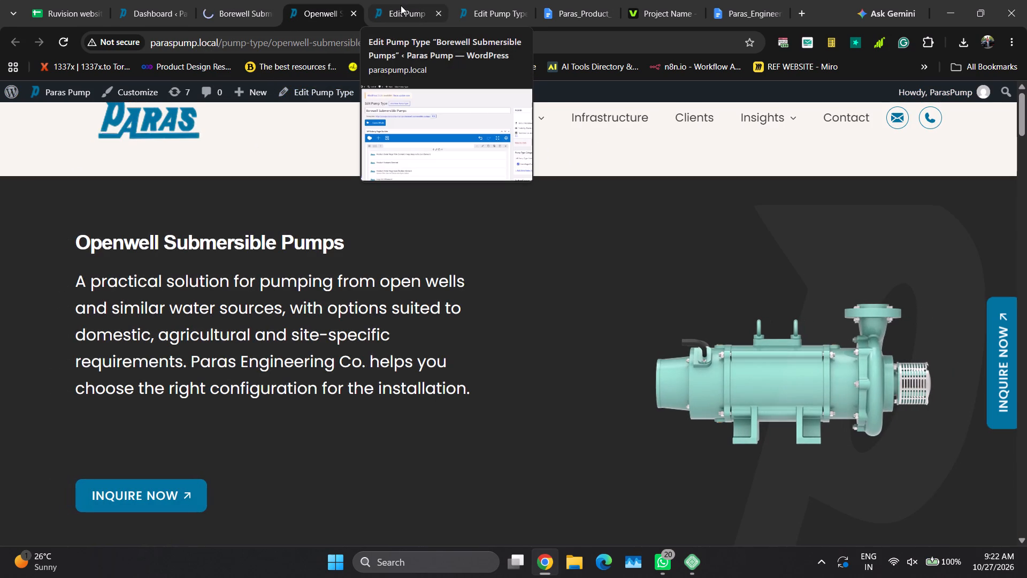
pyautogui.scroll(4, 441, 323)
pyautogui.scroll(-1, 441, 323)
pyautogui.scroll(3, 441, 323)
pyautogui.scroll(-1, 441, 329)
pyautogui.scroll(2, 441, 329)
pyautogui.scroll(-5, 441, 329)
pyautogui.scroll(2, 441, 329)
pyautogui.scroll(-1, 441, 329)
pyautogui.scroll(4, 454, 328)
pyautogui.scroll(-1, 461, 329)
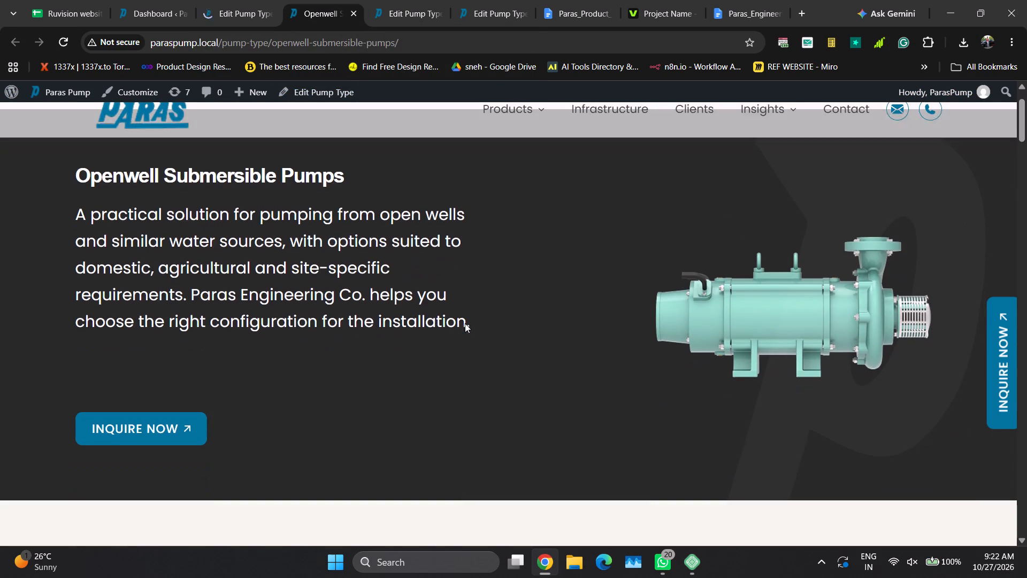
pyautogui.scroll(-5, 472, 326)
pyautogui.scroll(-2, 524, 381)
pyautogui.scroll(1, 522, 367)
pyautogui.scroll(-2, 522, 367)
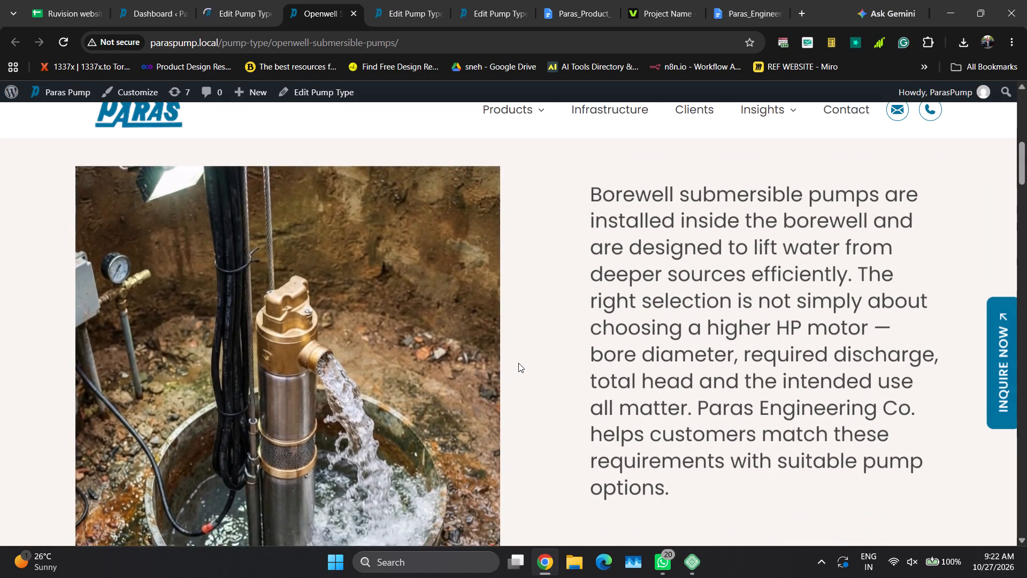
pyautogui.scroll(-1, 518, 363)
pyautogui.scroll(1, 518, 363)
pyautogui.scroll(-1, 518, 363)
pyautogui.scroll(1, 518, 363)
pyautogui.scroll(-4, 518, 363)
pyautogui.scroll(1, 518, 363)
pyautogui.scroll(-7, 518, 363)
pyautogui.scroll(2, 507, 353)
pyautogui.scroll(-2, 507, 353)
pyautogui.scroll(2, 505, 352)
pyautogui.scroll(-4, 504, 352)
pyautogui.scroll(1, 502, 348)
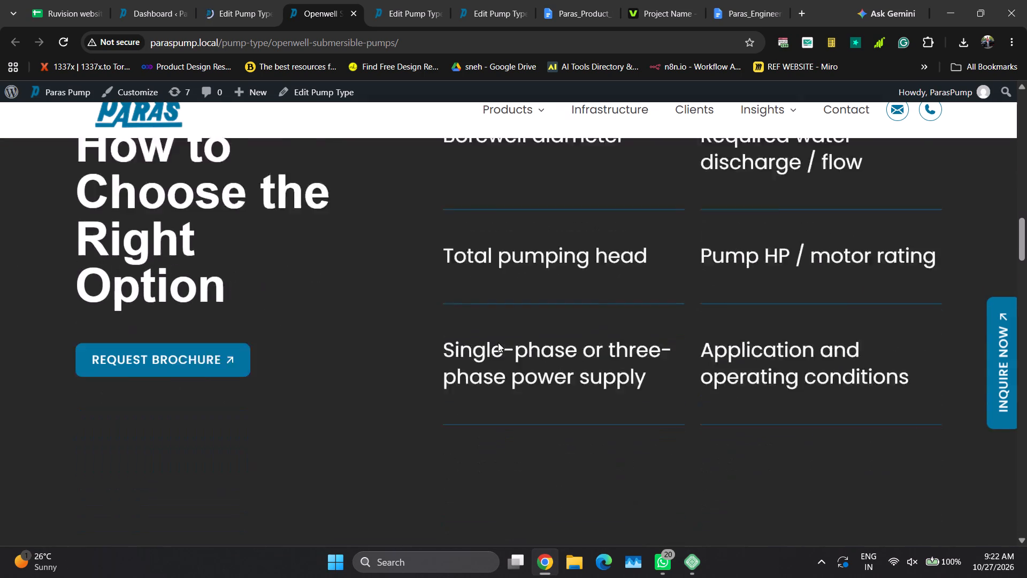
# Review the remaining Openwell page sections, including Industry usage, Discover more and Need Help Choosing.
pyautogui.scroll(-4, 494, 338)
pyautogui.scroll(2, 491, 338)
pyautogui.scroll(-2, 486, 329)
pyautogui.scroll(1, 486, 329)
pyautogui.scroll(-7, 486, 329)
pyautogui.scroll(2, 486, 329)
pyautogui.scroll(-3, 486, 329)
pyautogui.scroll(1, 486, 329)
pyautogui.scroll(-2, 486, 329)
pyautogui.scroll(1, 486, 329)
pyautogui.scroll(-4, 486, 329)
pyautogui.scroll(1, 486, 329)
pyautogui.scroll(-1, 486, 329)
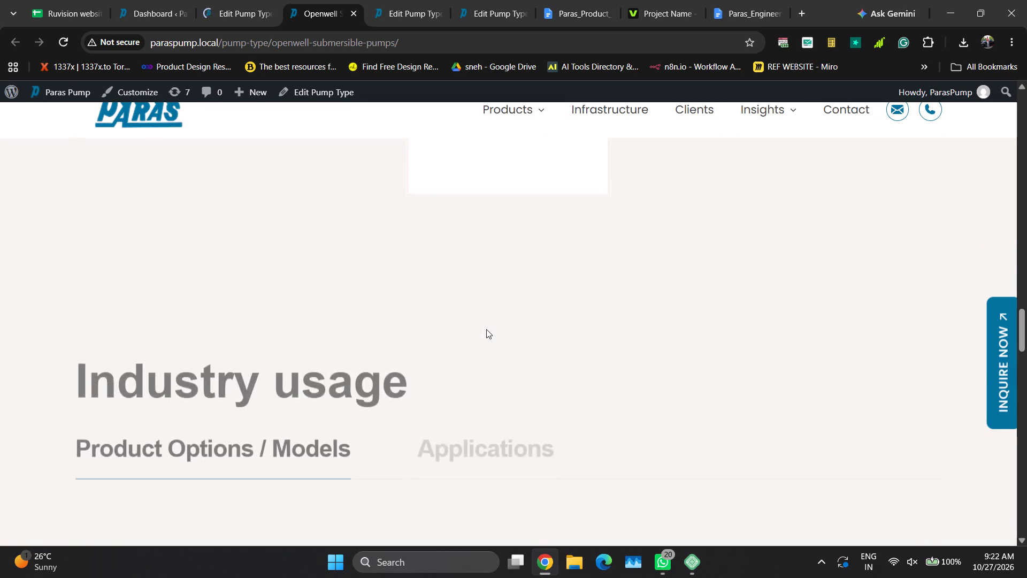
pyautogui.scroll(-17, 486, 329)
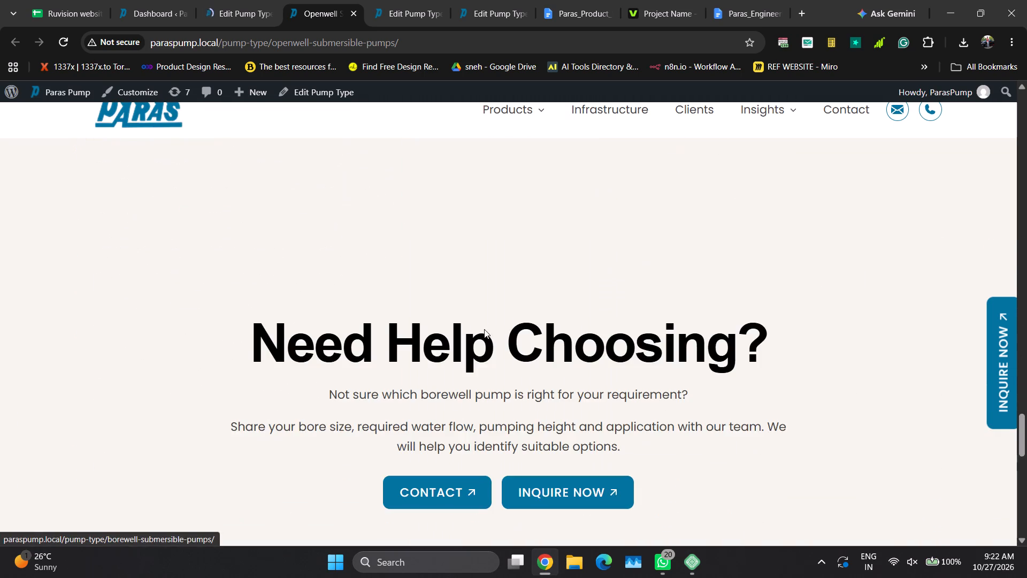
pyautogui.scroll(7, 485, 324)
pyautogui.scroll(-1, 542, 410)
pyautogui.scroll(3, 541, 407)
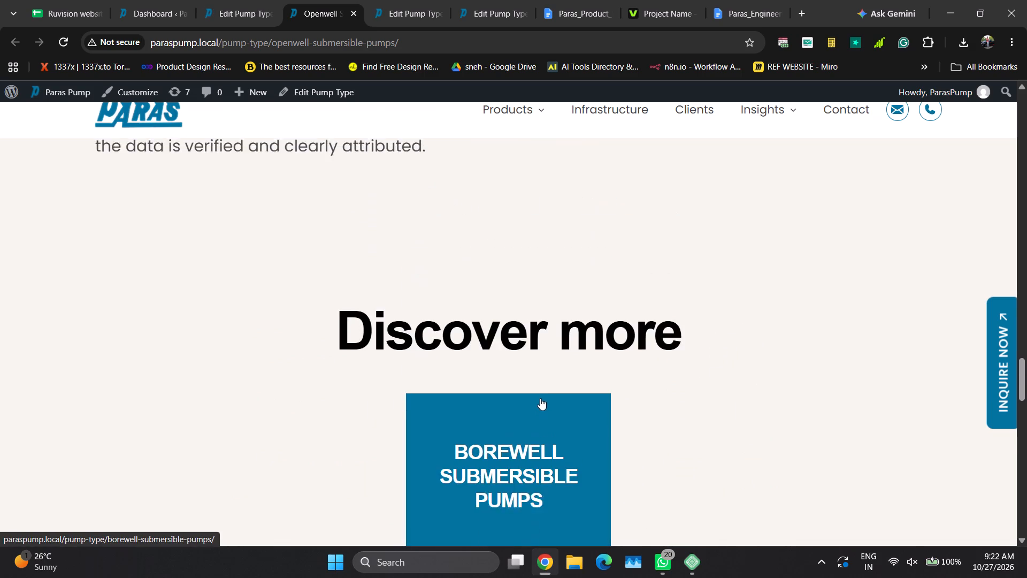
pyautogui.scroll(-4, 539, 399)
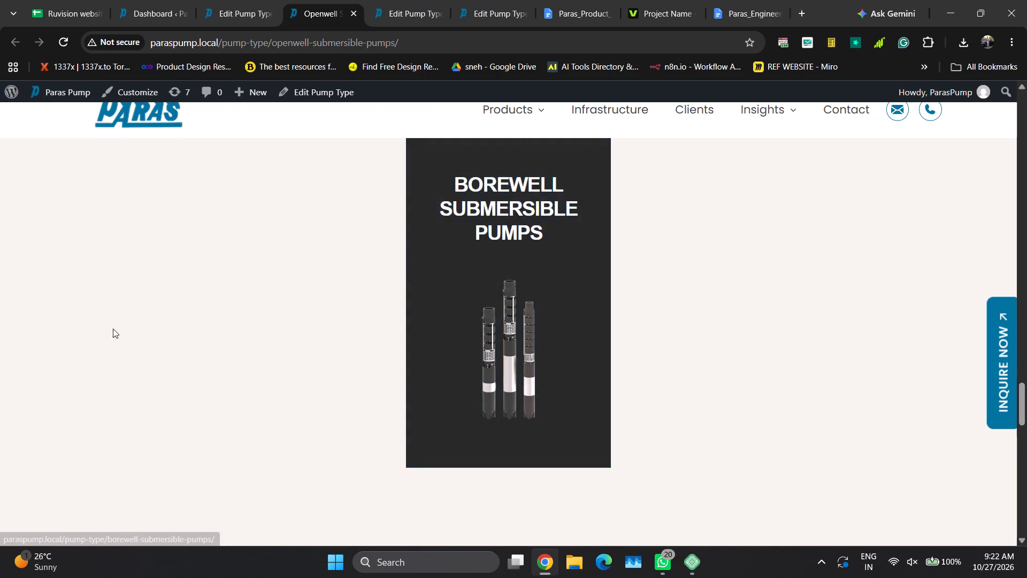
pyautogui.scroll(-2, 112, 328)
pyautogui.scroll(2, 116, 327)
pyautogui.scroll(-2, 116, 327)
pyautogui.scroll(2, 116, 325)
pyautogui.scroll(-7, 116, 324)
pyautogui.scroll(1, 150, 305)
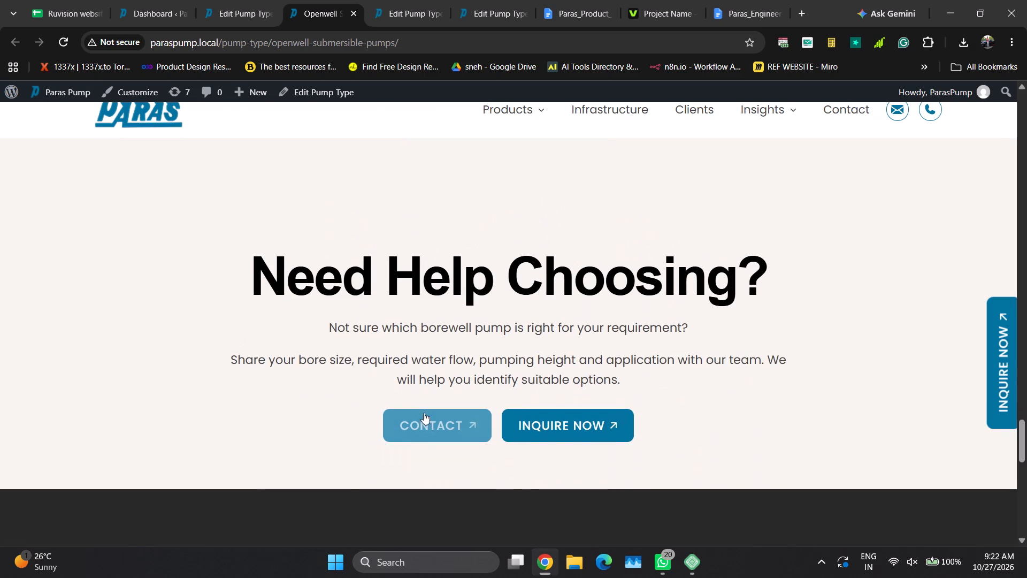
# Close the Openwell Submersible Pumps editor and live page tabs, and open the list of all pump types.
pyautogui.click(387, 0)
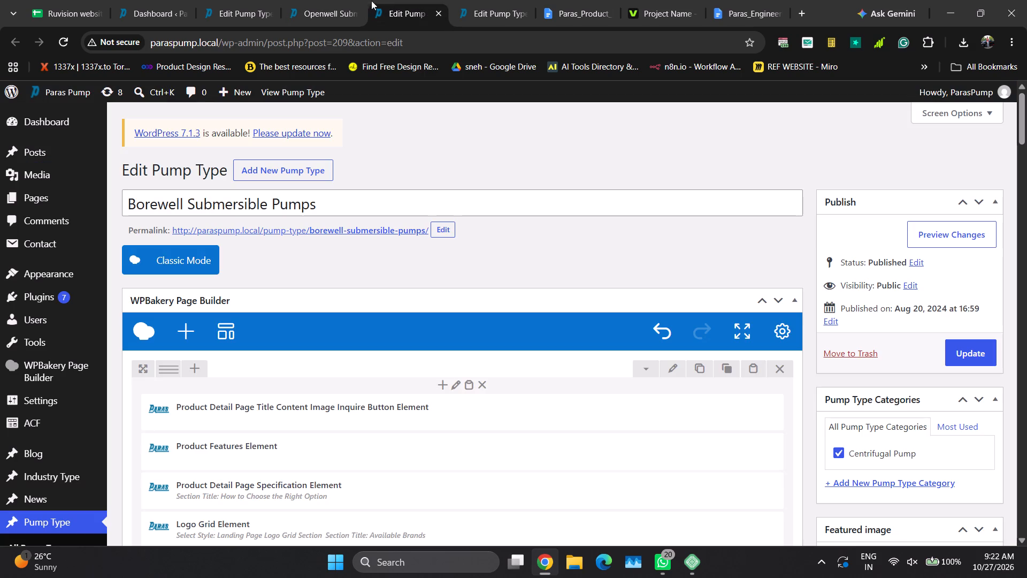
pyautogui.click(463, 0)
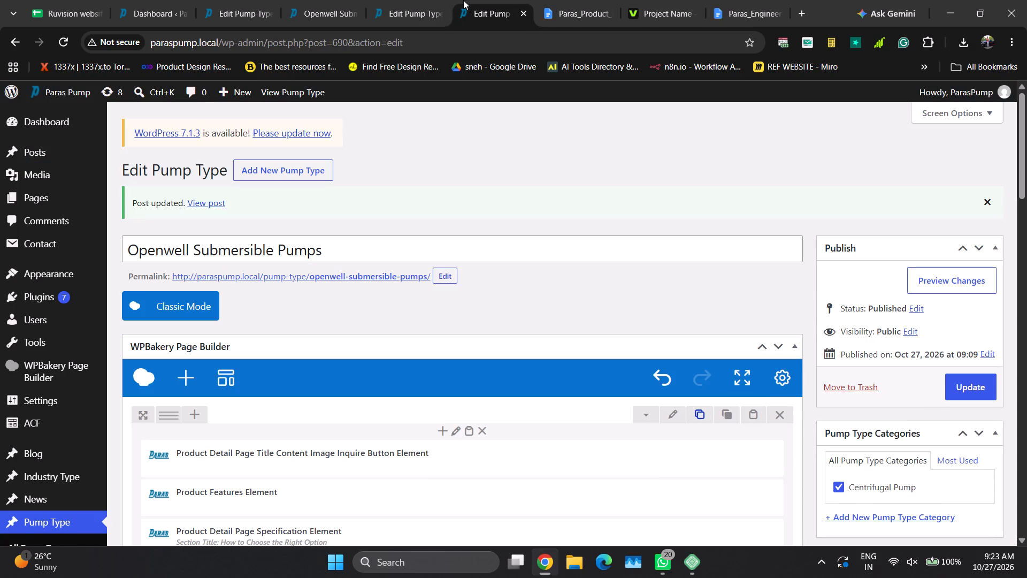
pyautogui.click(365, 0)
pyautogui.click(497, 5)
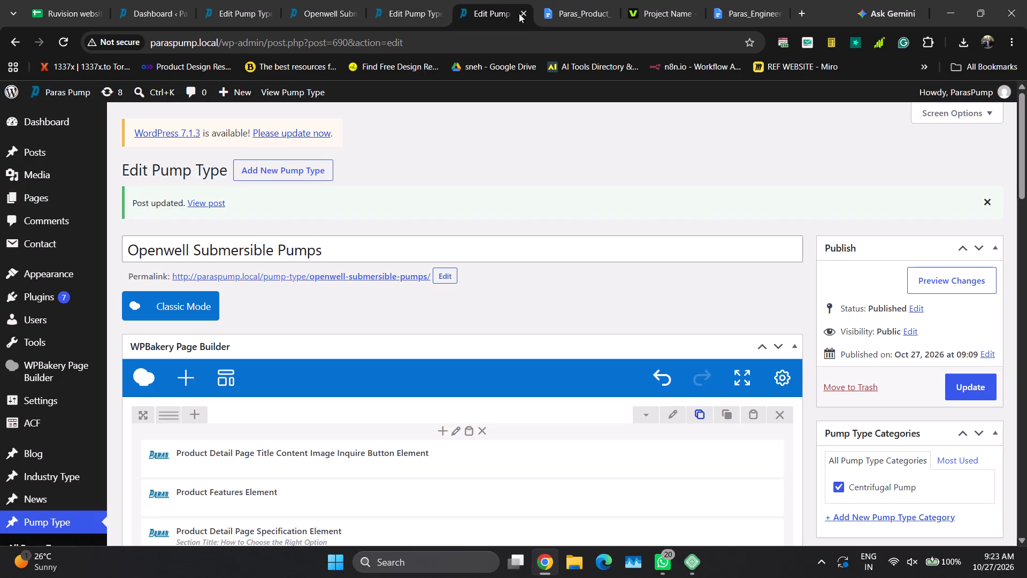
pyautogui.click(525, 15)
pyautogui.click(284, 0)
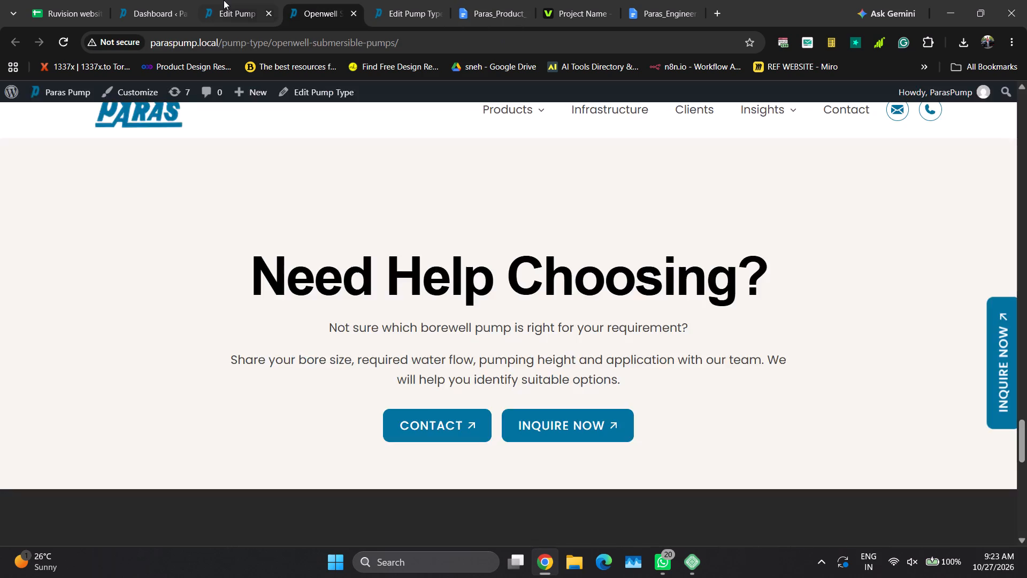
pyautogui.click(224, 0)
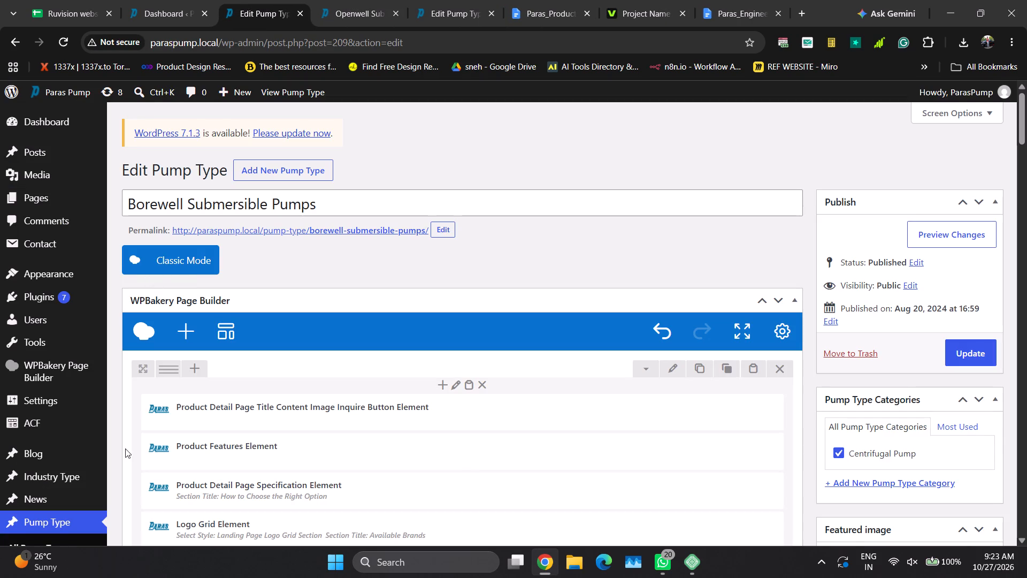
pyautogui.click(48, 523)
pyautogui.click(348, 4)
pyautogui.click(442, 0)
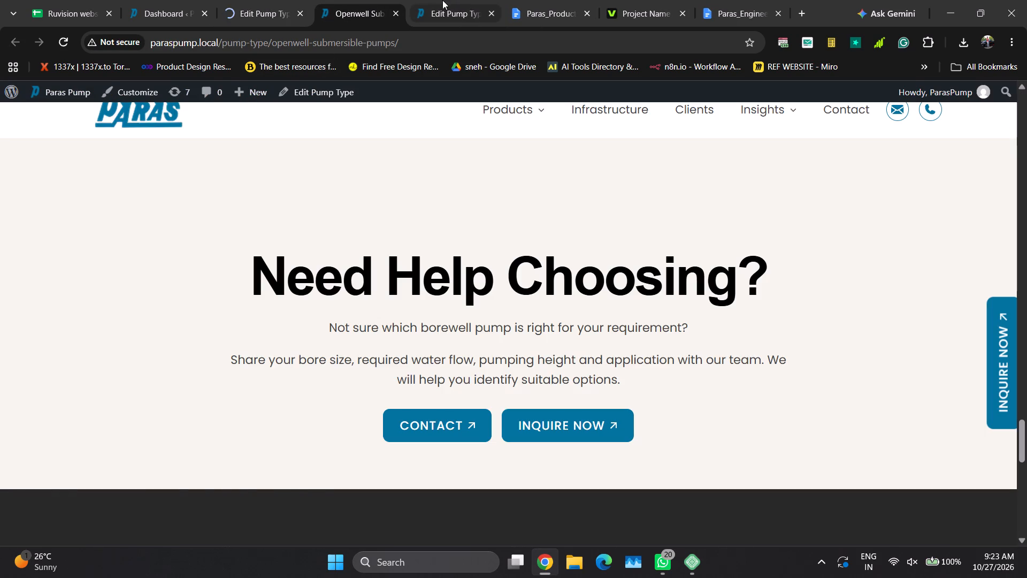
pyautogui.click(394, 11)
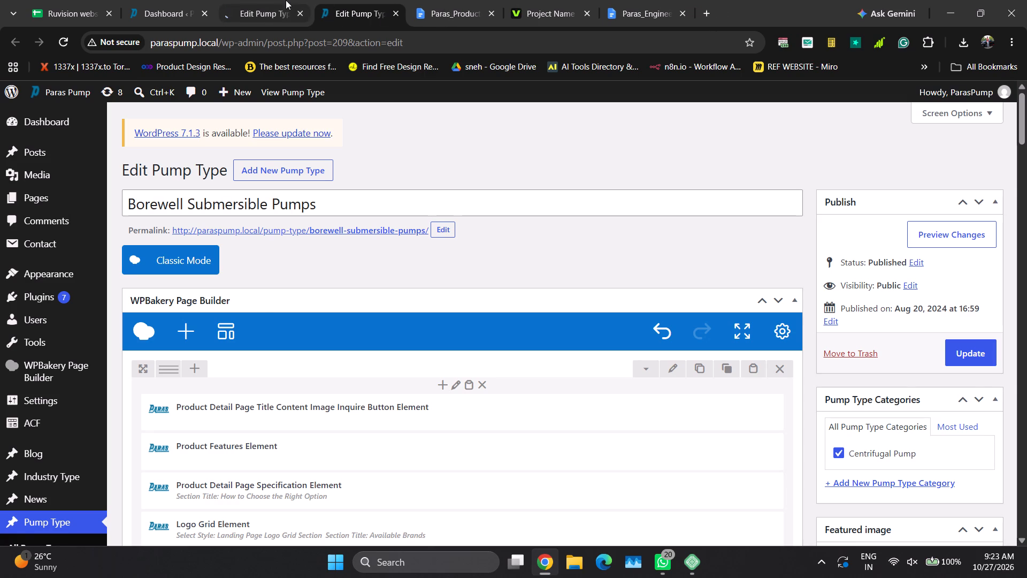
pyautogui.click(285, 0)
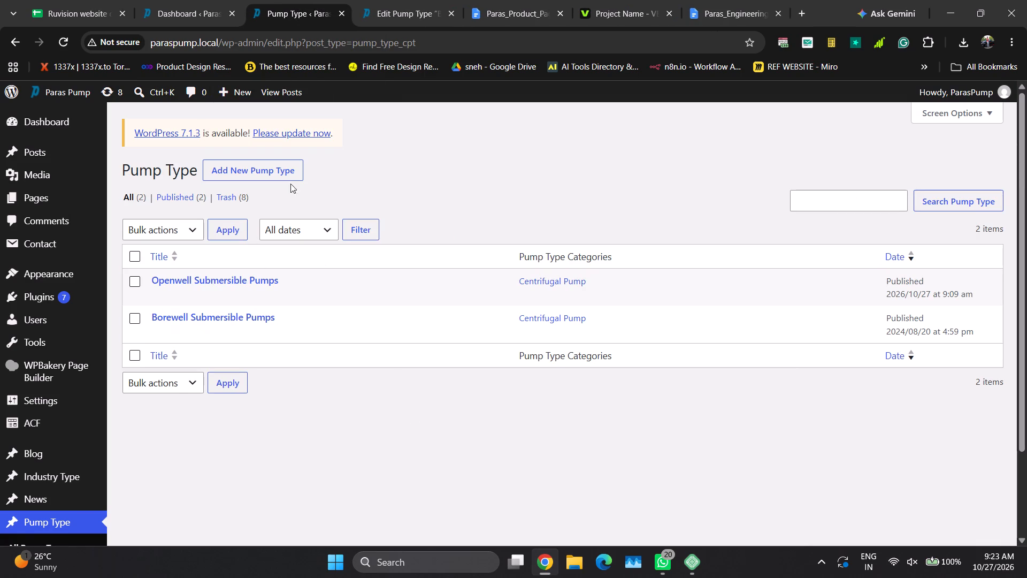
# Add a new pump type titled "Monoblock Pumps", copying the name from the section 3 heading of the product pages document.
pyautogui.click(528, 7)
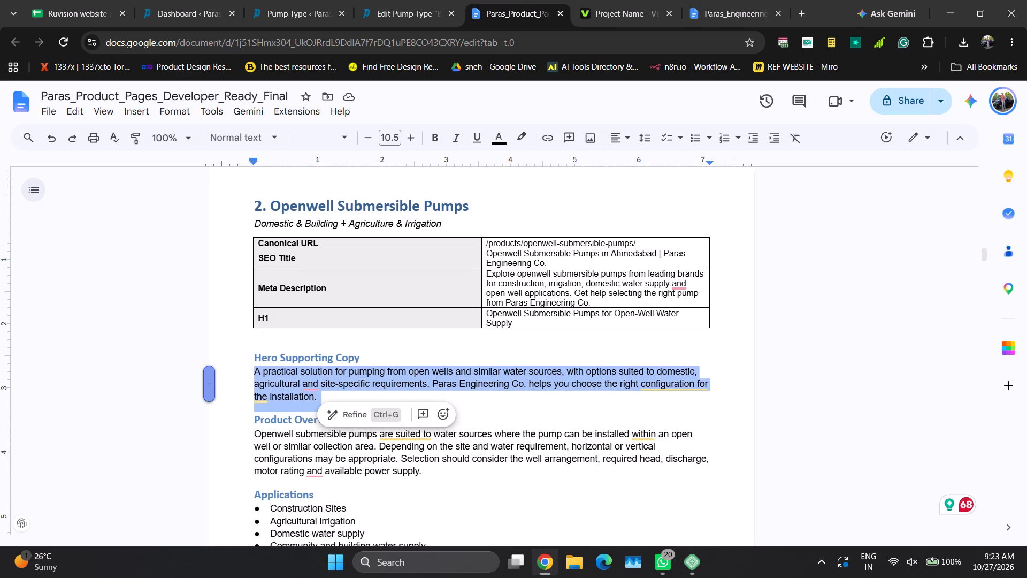
pyautogui.scroll(-1, 371, 347)
pyautogui.scroll(-5, 373, 264)
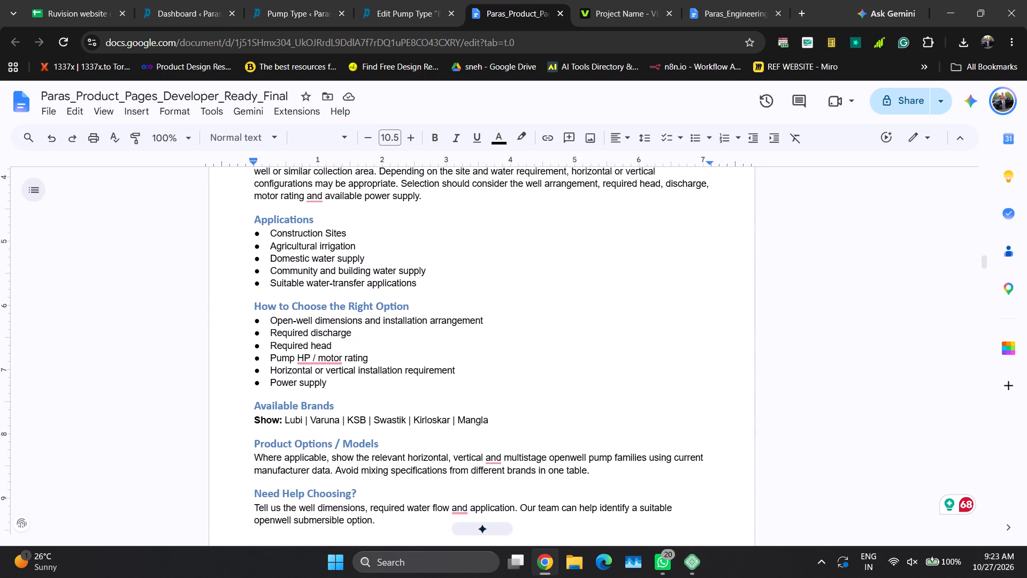
pyautogui.scroll(-4, 312, 255)
pyautogui.scroll(-2, 361, 342)
pyautogui.scroll(1, 353, 344)
pyautogui.scroll(-3, 351, 345)
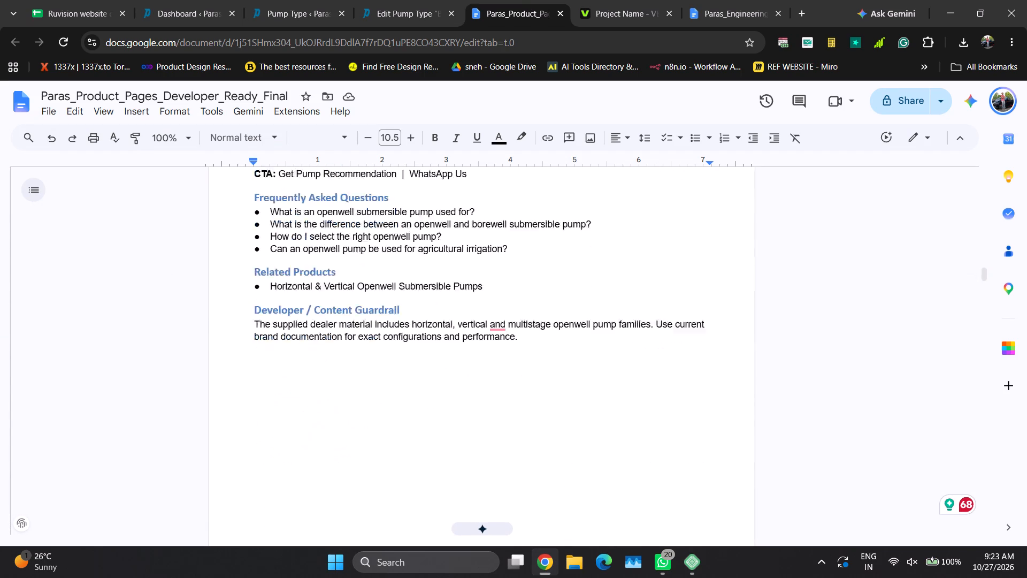
pyautogui.scroll(1, 271, 347)
pyautogui.scroll(-8, 270, 346)
pyautogui.scroll(1, 292, 328)
pyautogui.scroll(-3, 292, 328)
pyautogui.scroll(-1, 188, 178)
pyautogui.scroll(2, 188, 178)
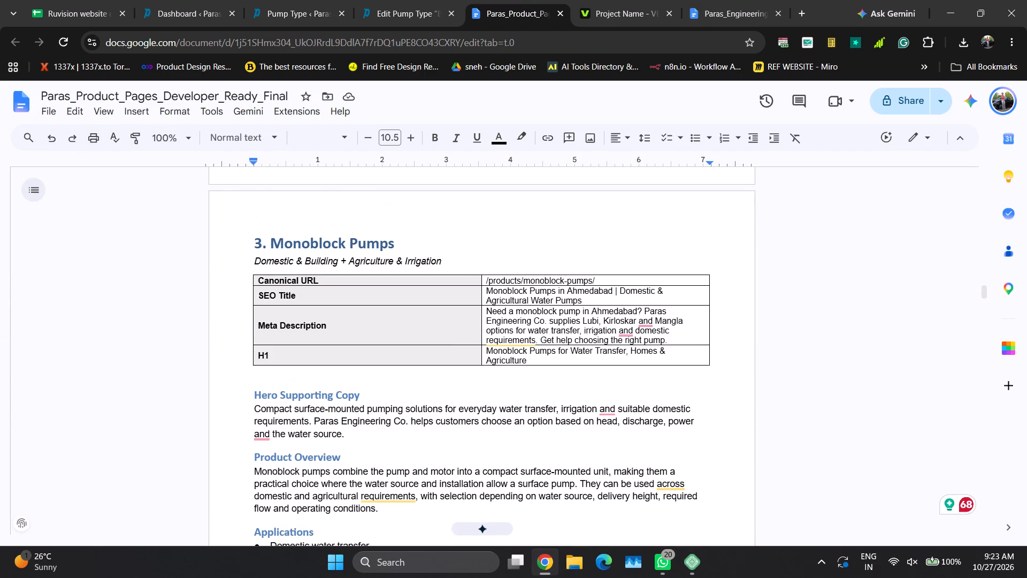
pyautogui.moveTo(271, 232); pyautogui.dragTo(405, 226)
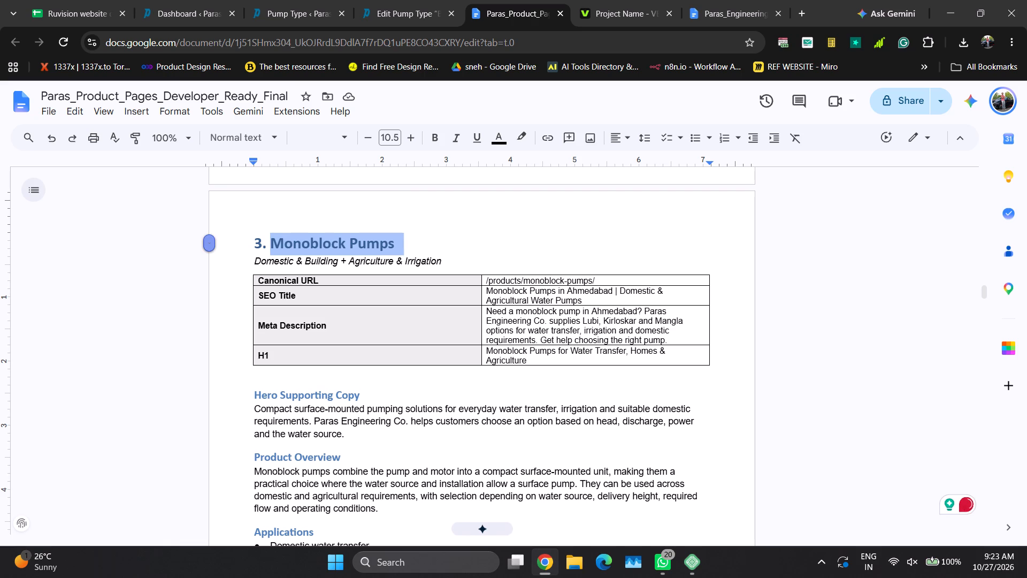
pyautogui.hotkey('ctrl', 'c')
pyautogui.click(193, 0)
pyautogui.click(279, 0)
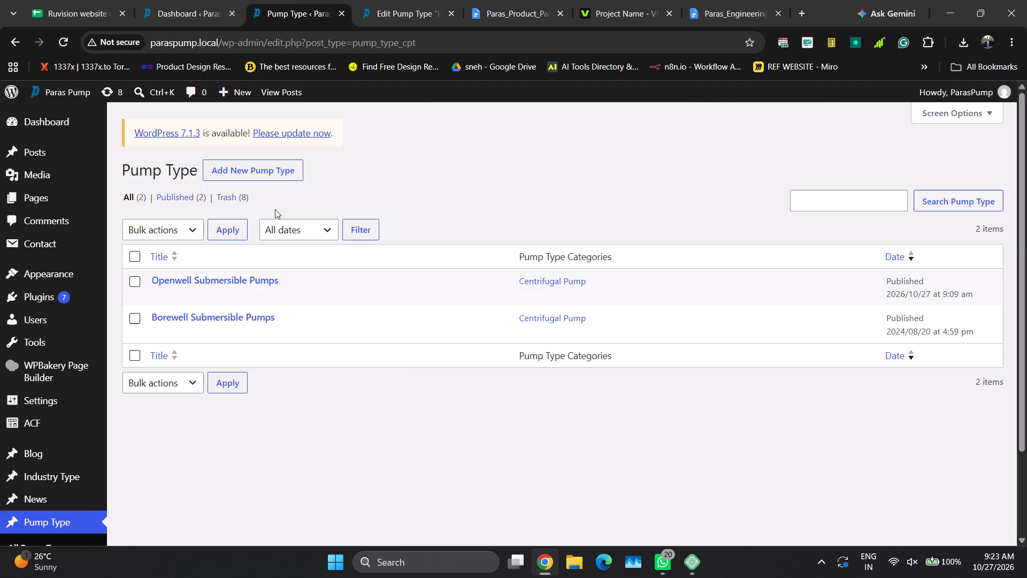
pyautogui.click(252, 161)
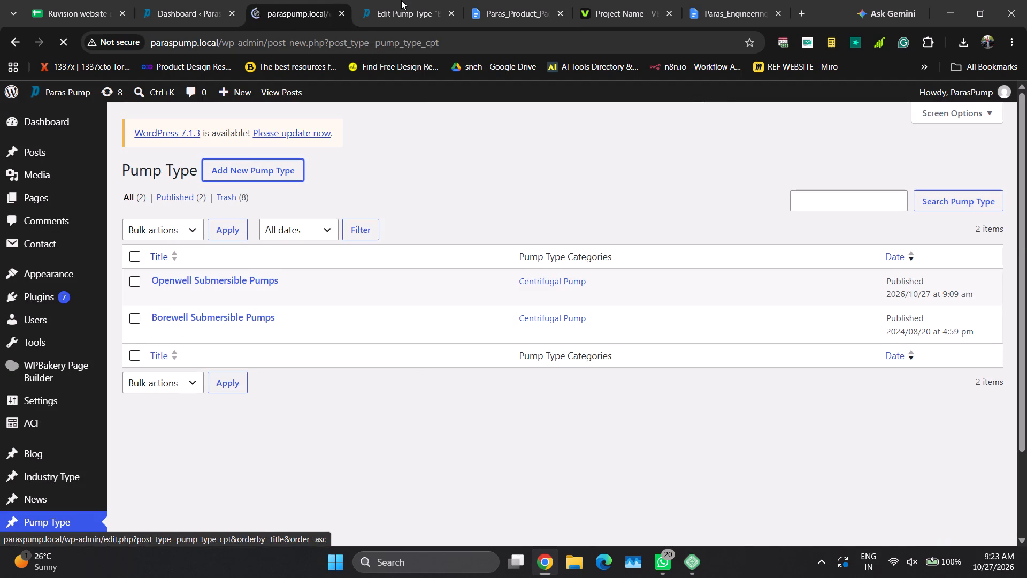
pyautogui.hotkey('ctrl', 'v')
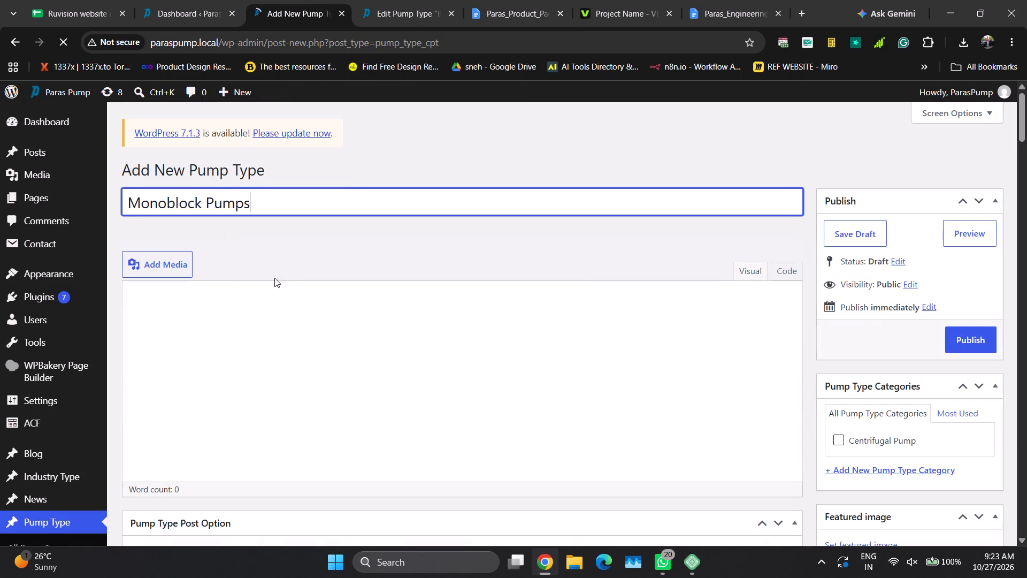
# Set the new pump type's featured image alt tag to "Monoblock Pumps".
pyautogui.scroll(-3, 259, 302)
pyautogui.click(255, 457)
pyautogui.hotkey('ctrl', 'v')
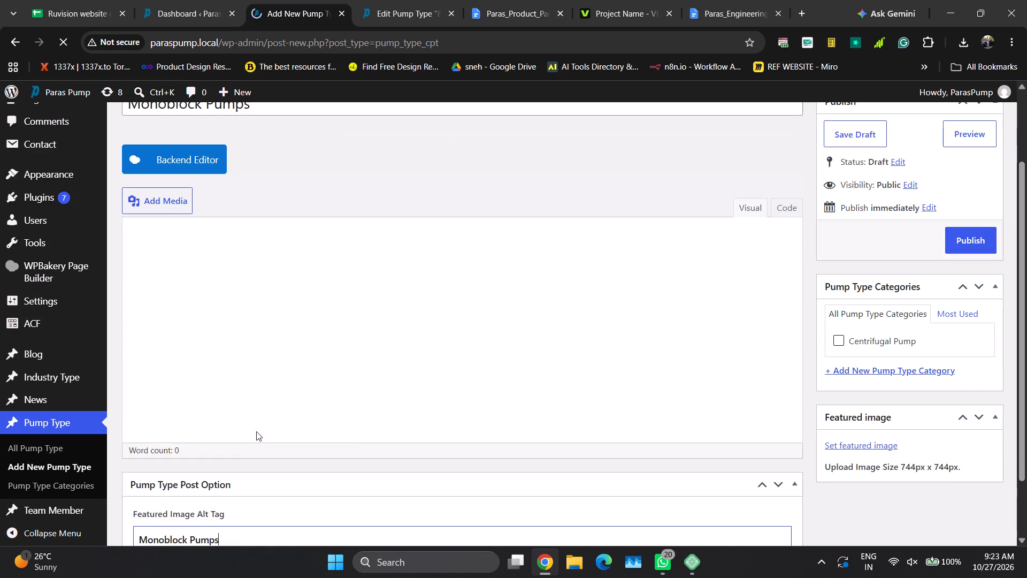
# Set the monoblock image from the media library as the new pump type's featured image.
pyautogui.scroll(1, 248, 487)
pyautogui.scroll(-4, 248, 486)
pyautogui.click(868, 329)
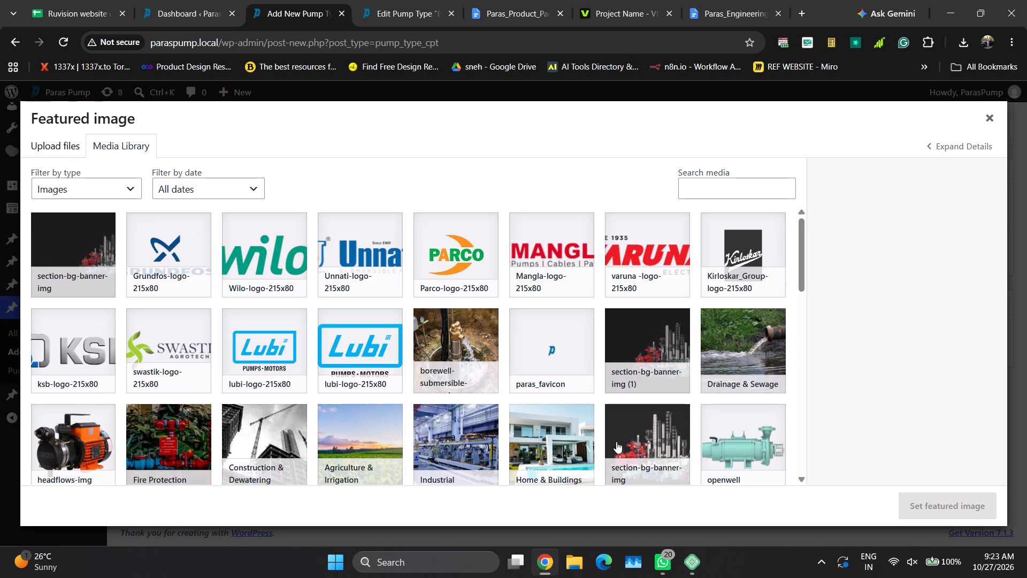
pyautogui.scroll(-2, 629, 443)
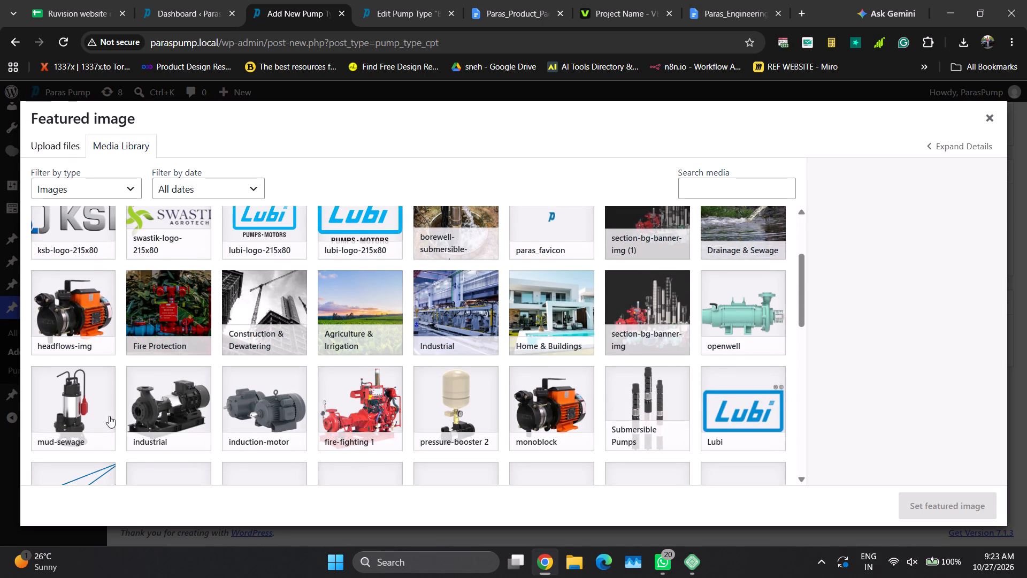
pyautogui.click(539, 410)
pyautogui.click(976, 512)
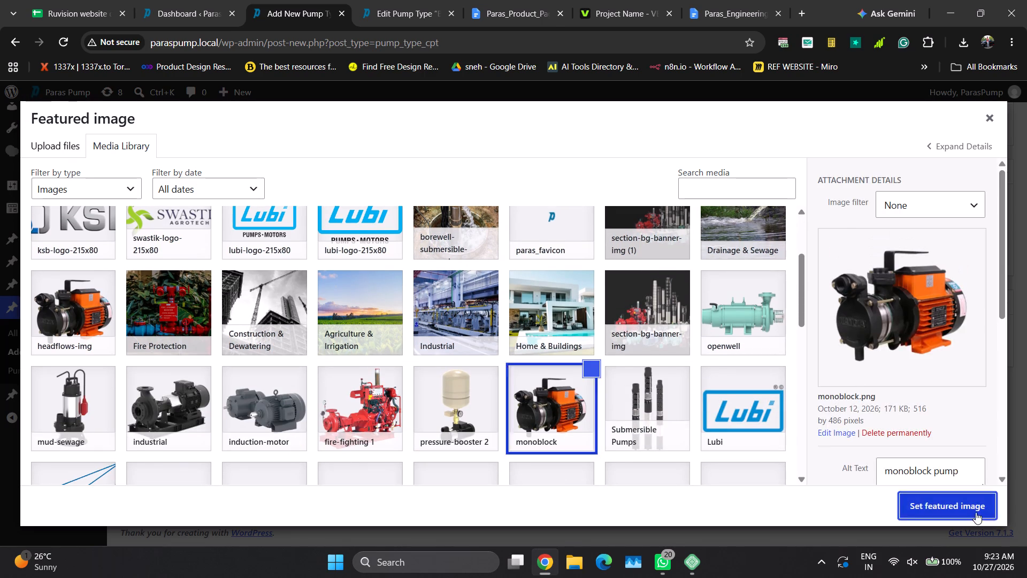
# Assign the new pump type to the Centrifugal Pump category.
pyautogui.click(838, 228)
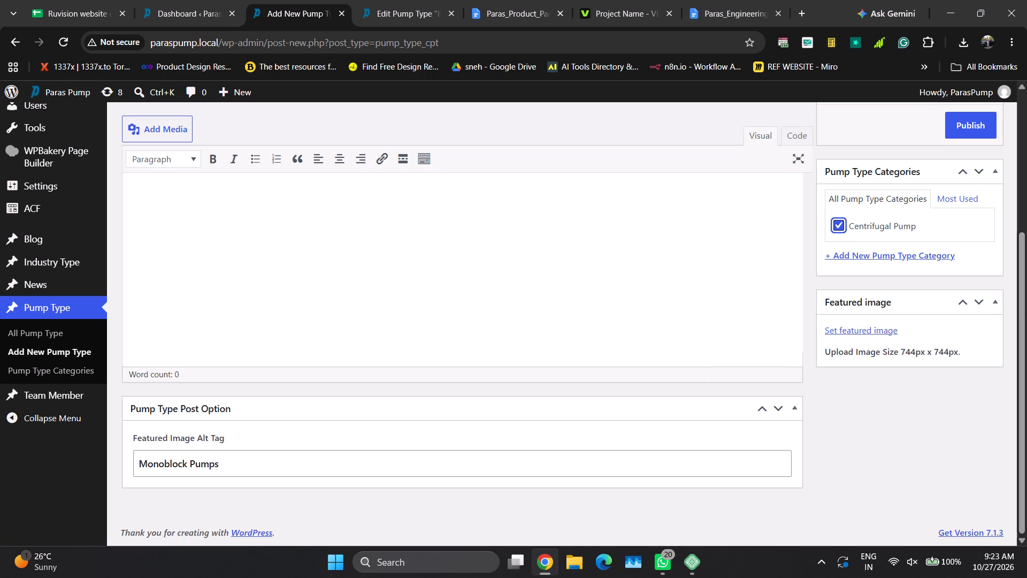
# Switch the Monoblock Pumps entry to the backend editor, start an empty layout and add a Message Box as a placeholder.
pyautogui.scroll(4, 653, 249)
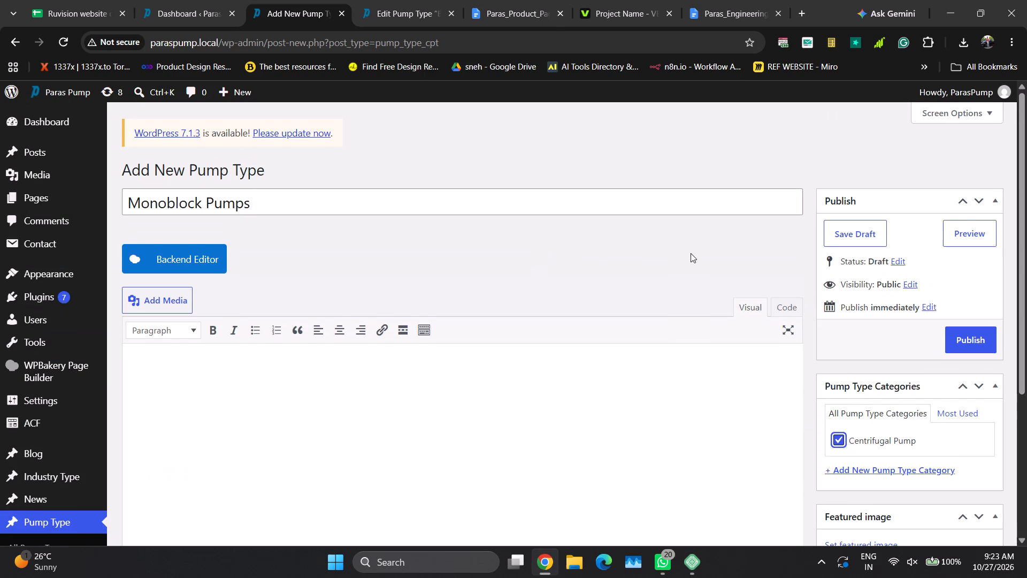
pyautogui.click(212, 256)
pyautogui.scroll(-1, 738, 358)
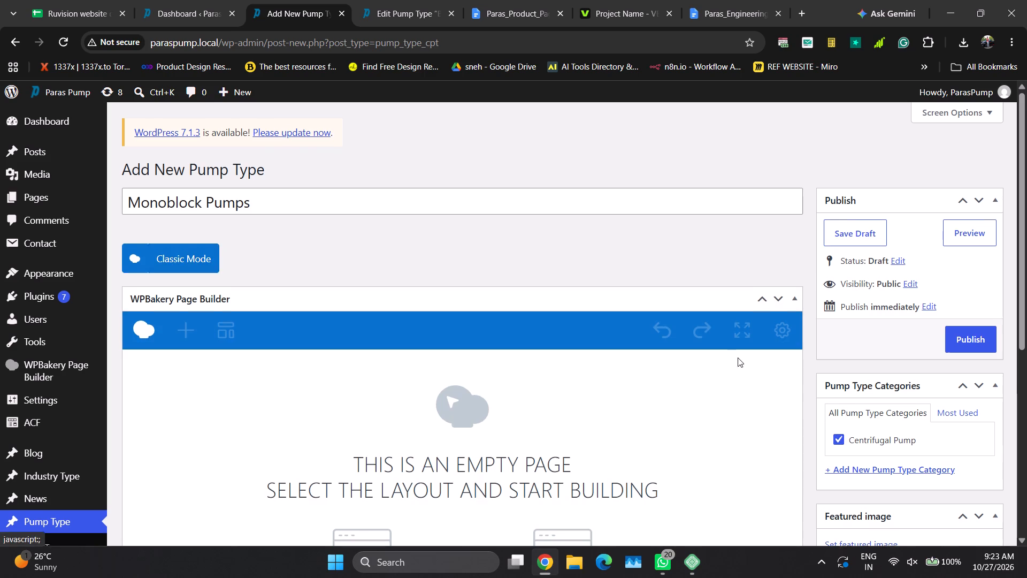
pyautogui.scroll(-1, 738, 358)
pyautogui.click(355, 430)
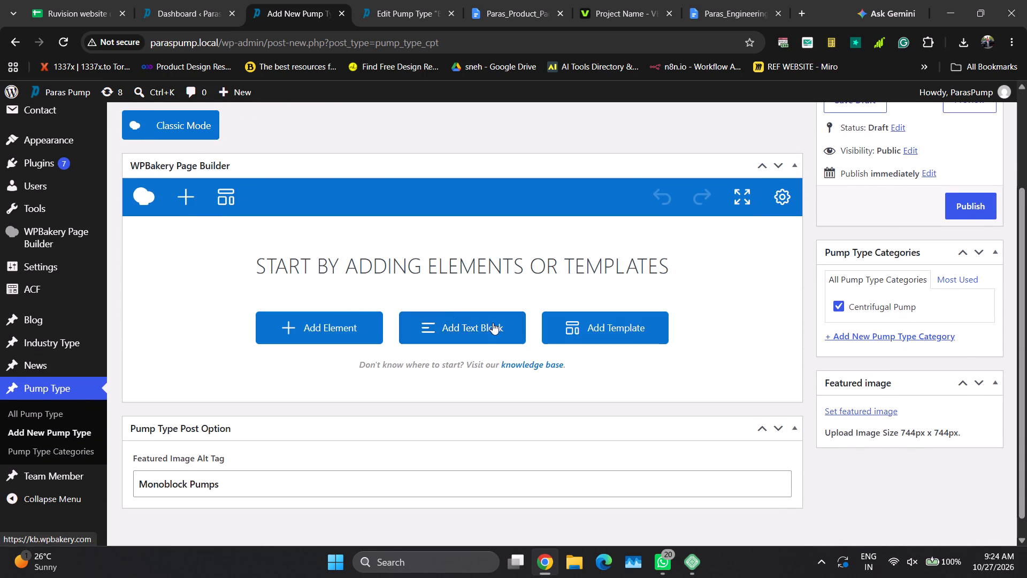
pyautogui.click(329, 321)
pyautogui.click(437, 255)
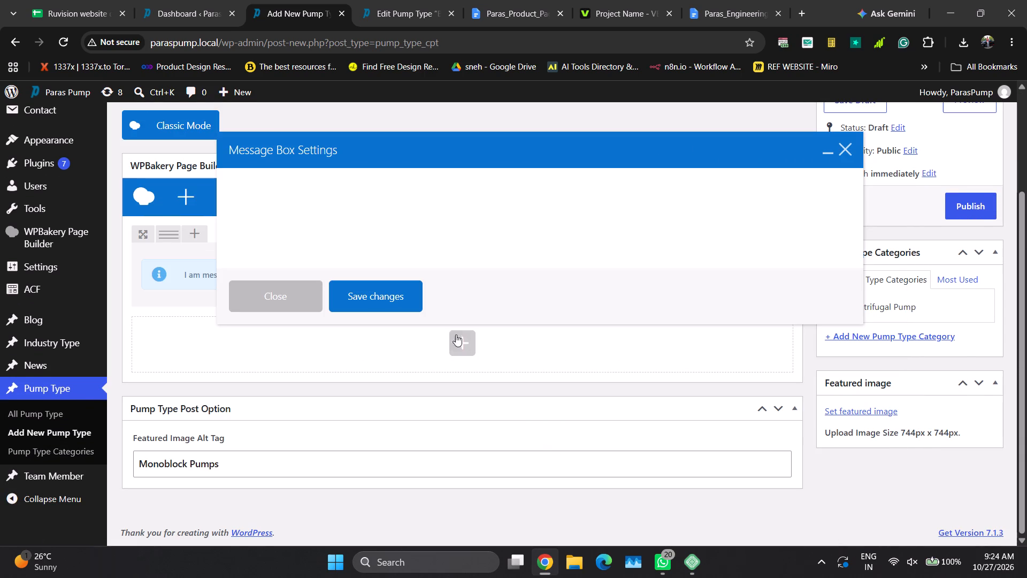
pyautogui.click(384, 299)
pyautogui.click(298, 300)
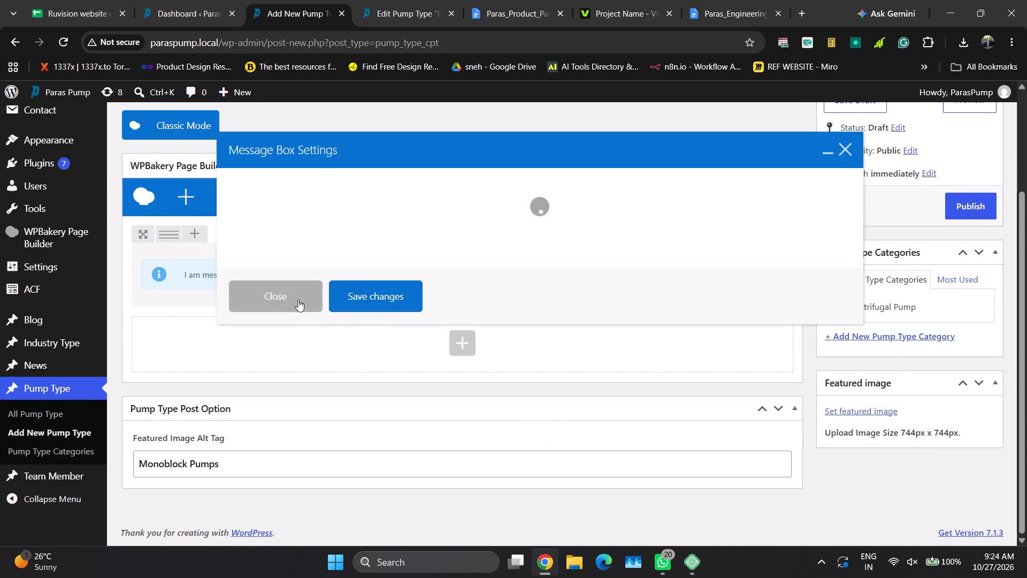
# Paste the copied pump page section into the layout and delete the placeholder message box section.
pyautogui.click(755, 235)
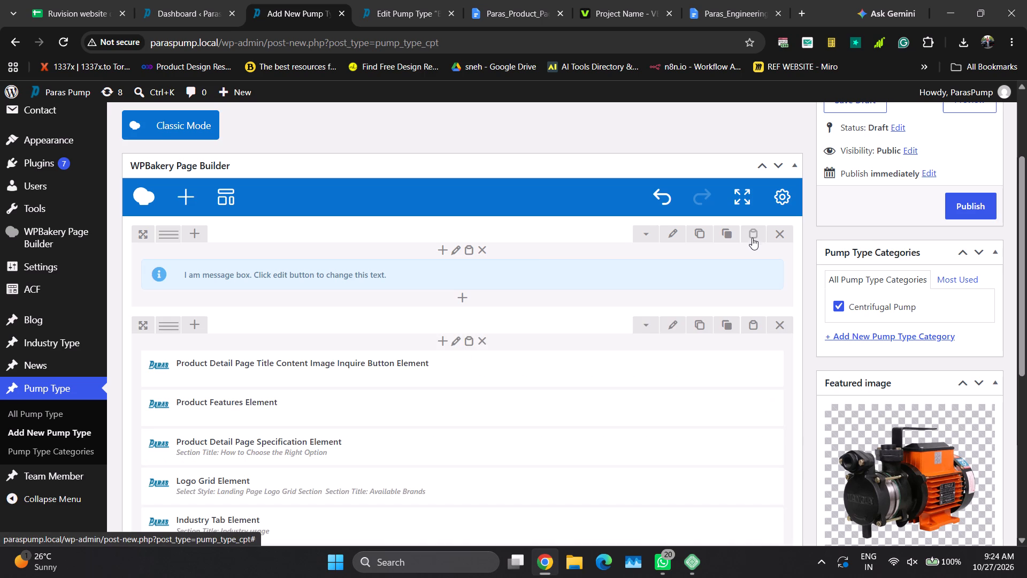
pyautogui.click(479, 248)
pyautogui.click(570, 129)
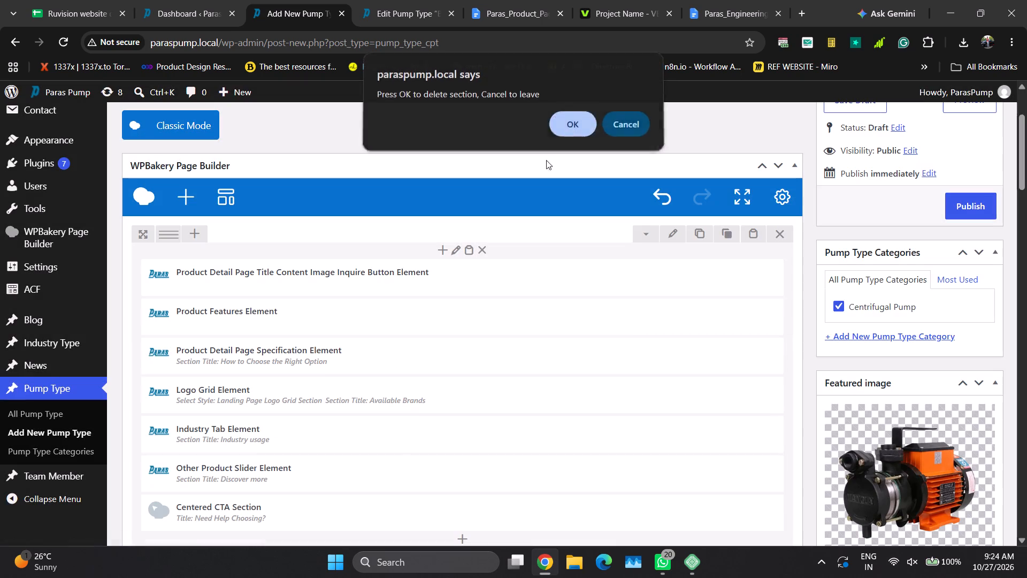
# In the Product Detail Page Title Content Image Inquire Button Element, set the small title to "Monoblock Pumps".
pyautogui.click(554, 283)
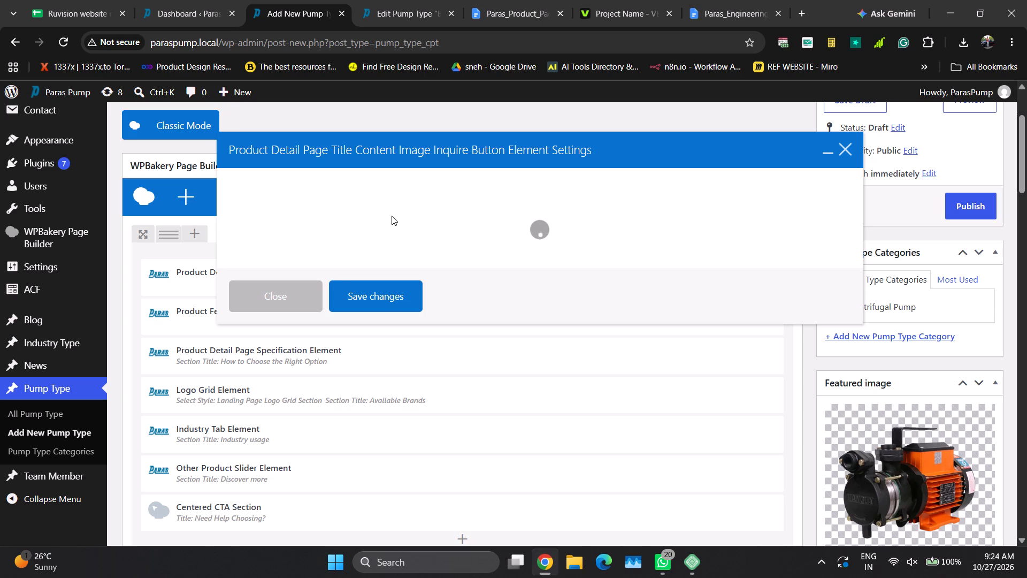
pyautogui.click(390, 0)
pyautogui.click(277, 0)
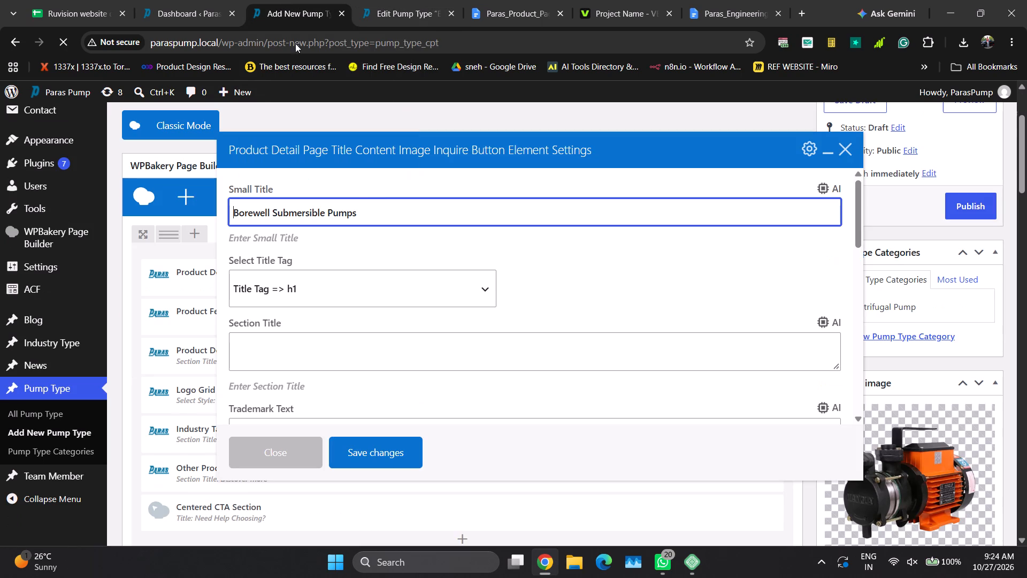
pyautogui.click(379, 201)
pyautogui.hotkey('ctrl', 'a')
pyautogui.scroll(5, 432, 284)
pyautogui.scroll(-1, 432, 284)
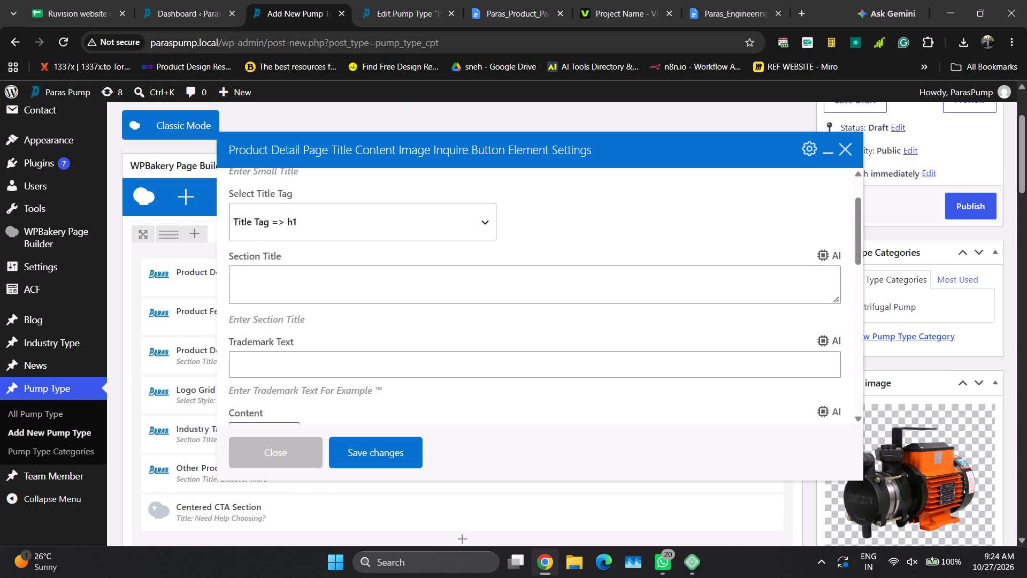
pyautogui.scroll(-1, 378, 252)
pyautogui.scroll(3, 378, 252)
pyautogui.scroll(-3, 378, 252)
pyautogui.scroll(2, 378, 252)
pyautogui.scroll(-1, 378, 250)
pyautogui.scroll(4, 378, 250)
pyautogui.scroll(-1, 378, 250)
pyautogui.scroll(1, 378, 250)
pyautogui.click(367, 212)
pyautogui.hotkey('ctrl', 'a')
pyautogui.hotkey('ctrl', 'v')
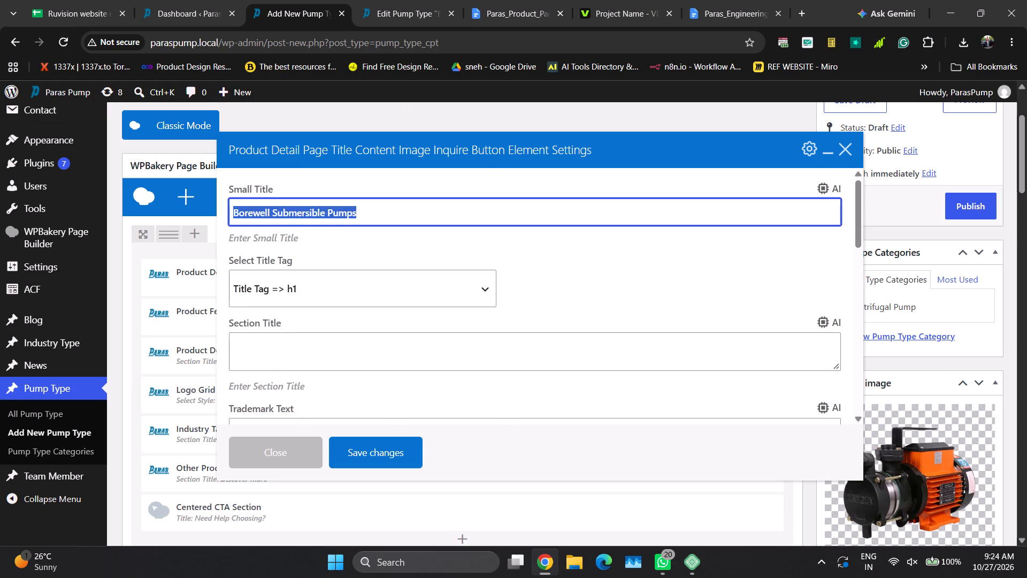
pyautogui.click(603, 271)
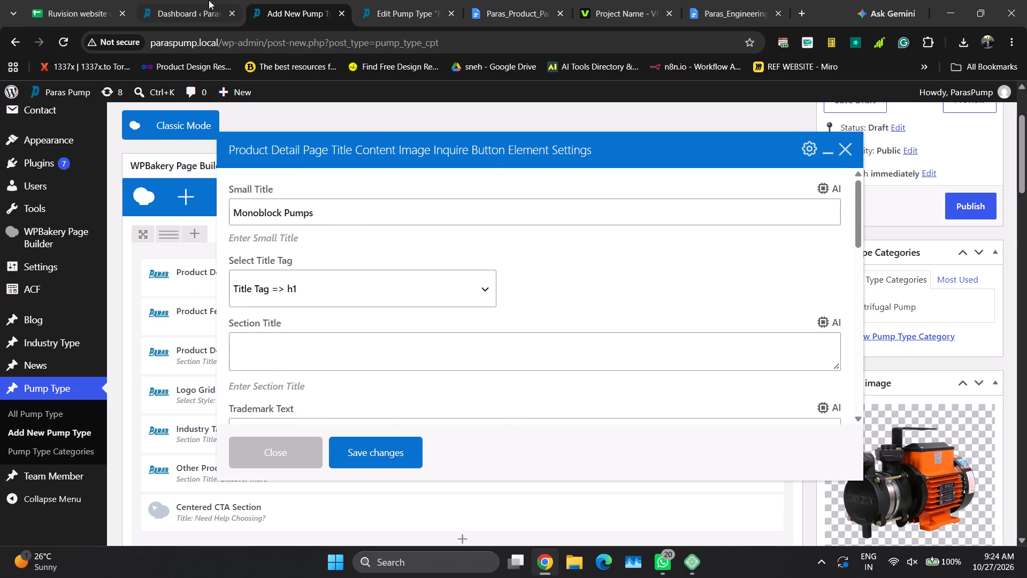
# Replace the title element's content with the Hero Supporting Copy paragraph from section 3, Monoblock Pumps, of the product pages document.
pyautogui.click(474, 0)
pyautogui.moveTo(252, 405); pyautogui.dragTo(289, 423)
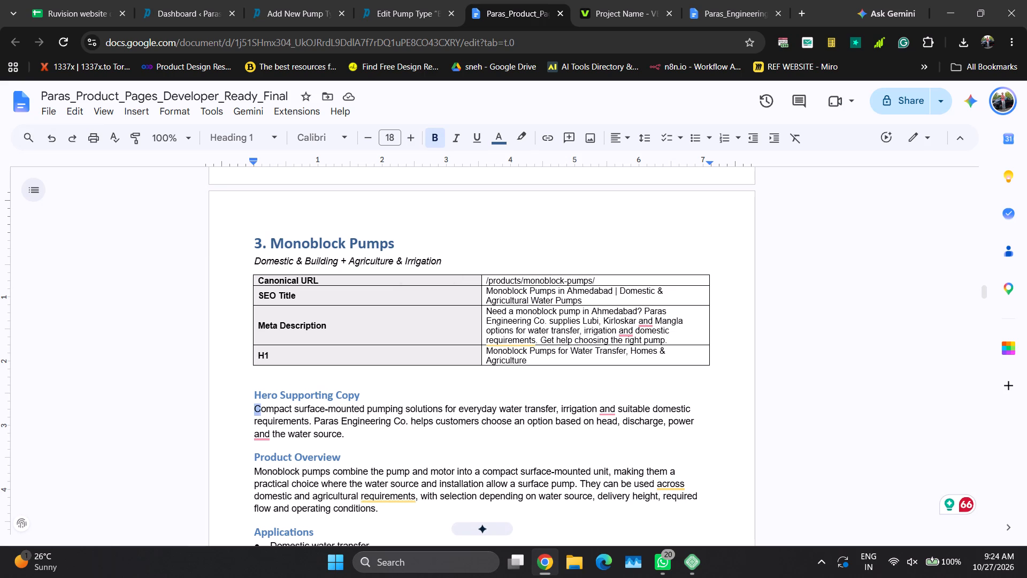
pyautogui.moveTo(289, 423); pyautogui.dragTo(359, 436)
pyautogui.hotkey('ctrl', 'c')
pyautogui.click(282, 1)
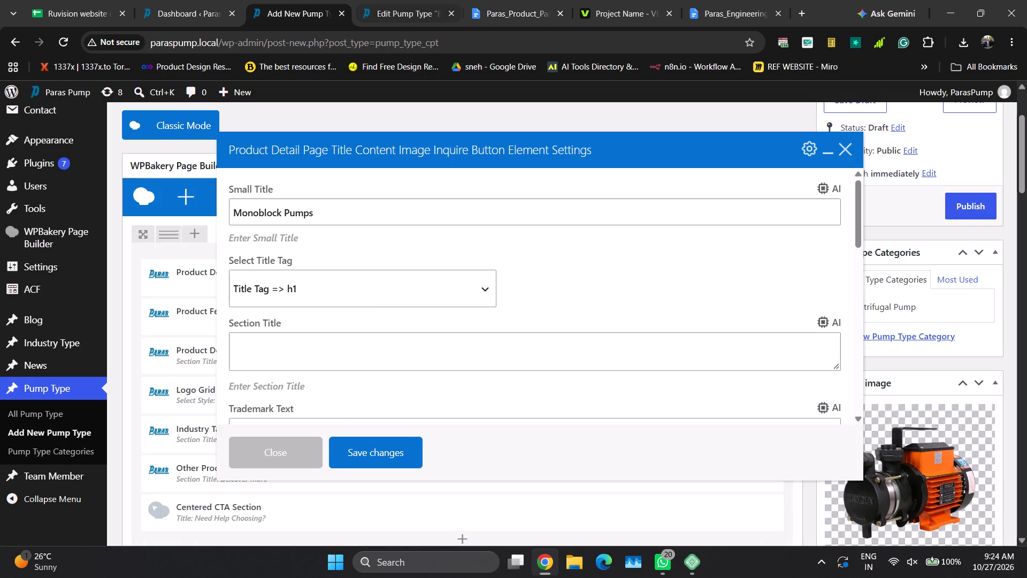
pyautogui.scroll(-2, 342, 370)
pyautogui.scroll(1, 393, 354)
pyautogui.scroll(-3, 393, 354)
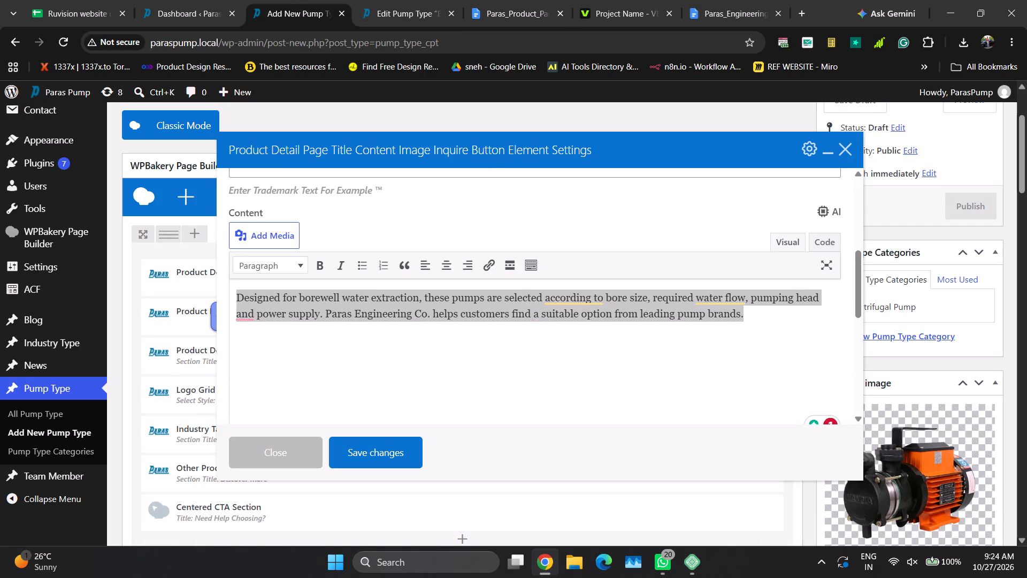
pyautogui.hotkey('ctrl', 'v')
pyautogui.click(432, 364)
pyautogui.hotkey('ctrl', 'a')
pyautogui.hotkey('ctrl', 'v')
pyautogui.scroll(4, 439, 351)
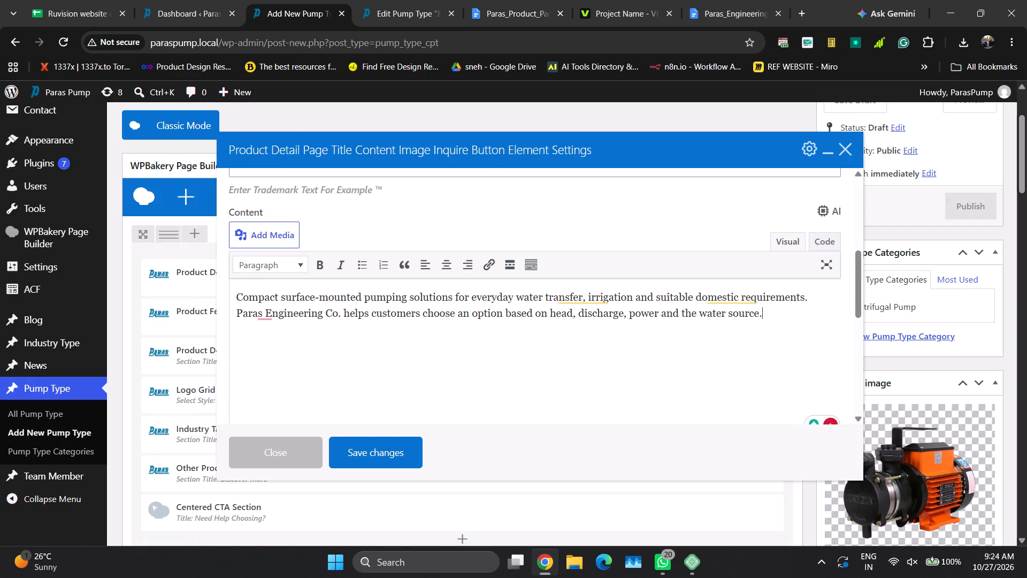
# Set the title element's image alt tag to "Monoblock Pumps", copied from its small title.
pyautogui.scroll(-1, 439, 331)
pyautogui.scroll(1, 439, 331)
pyautogui.scroll(-1, 439, 331)
pyautogui.scroll(1, 439, 331)
pyautogui.scroll(-2, 439, 331)
pyautogui.scroll(1, 439, 331)
pyautogui.scroll(-4, 439, 331)
pyautogui.scroll(-2, 363, 384)
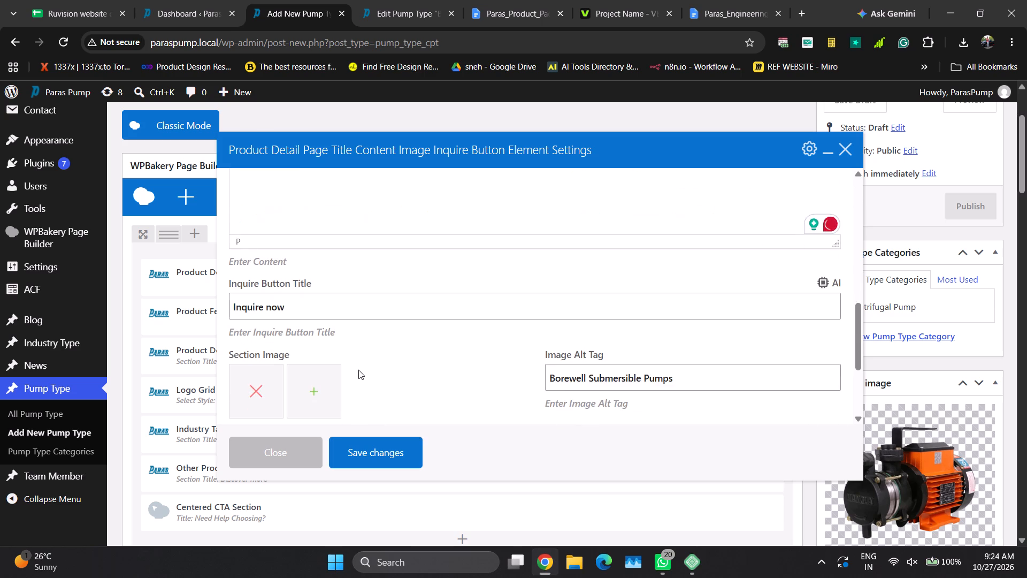
pyautogui.scroll(4, 504, 351)
pyautogui.scroll(-1, 424, 324)
pyautogui.scroll(4, 363, 267)
pyautogui.scroll(-4, 363, 267)
pyautogui.scroll(1, 363, 267)
pyautogui.scroll(4, 327, 210)
pyautogui.scroll(-2, 327, 211)
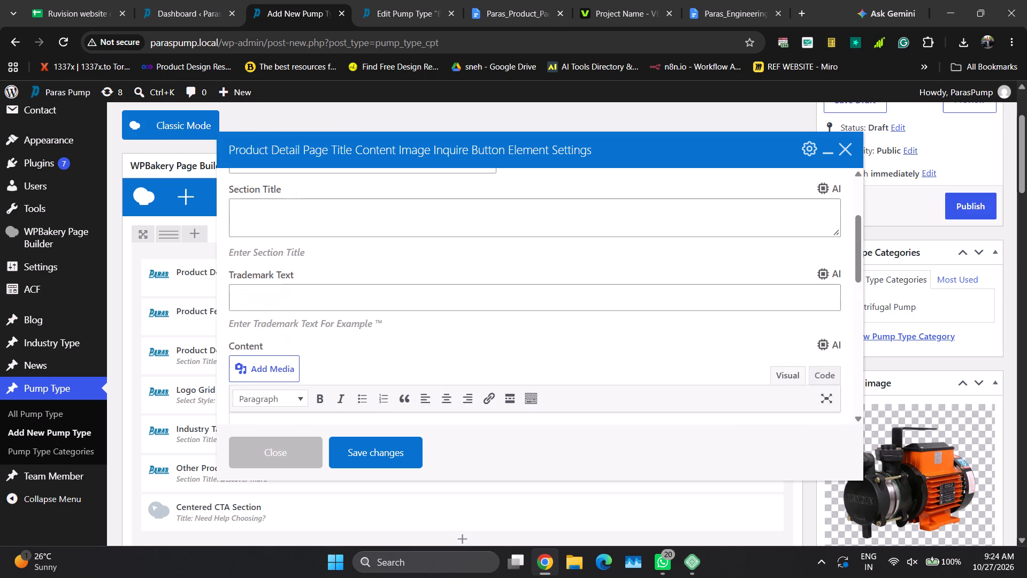
pyautogui.scroll(8, 327, 213)
pyautogui.click(318, 214)
pyautogui.hotkey('ctrl', 'a')
pyautogui.hotkey('ctrl', 'c')
pyautogui.scroll(-3, 606, 364)
pyautogui.scroll(4, 608, 365)
pyautogui.scroll(-6, 608, 365)
pyautogui.scroll(1, 609, 366)
pyautogui.scroll(-4, 609, 366)
pyautogui.scroll(2, 650, 394)
pyautogui.scroll(-3, 651, 394)
pyautogui.scroll(2, 648, 373)
pyautogui.scroll(-3, 648, 372)
pyautogui.click(621, 211)
pyautogui.hotkey('ctrl', 'a')
pyautogui.hotkey('ctrl', 'v')
pyautogui.click(384, 235)
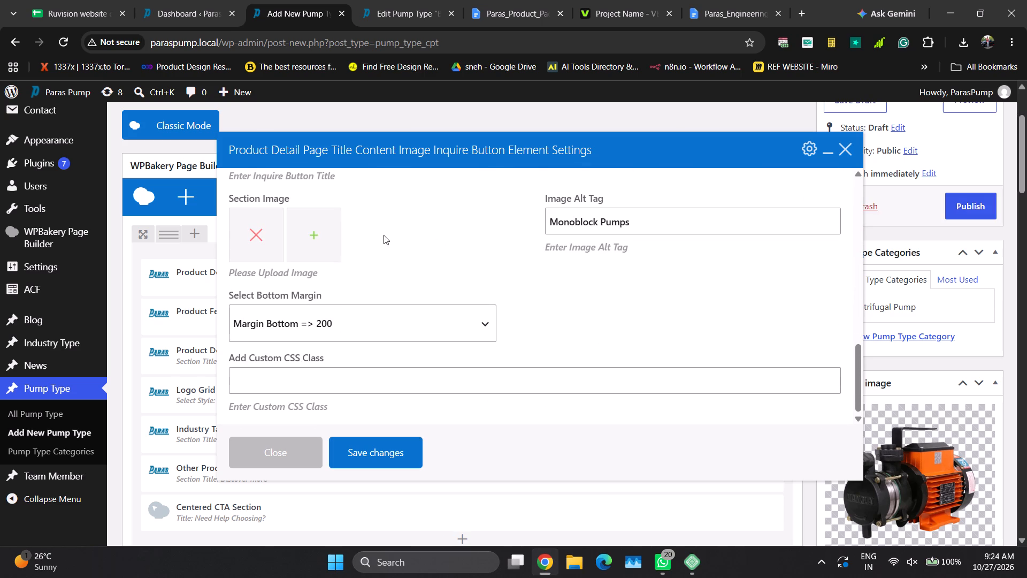
# Replace the title element's section image with the monoblock image from the media library and save the element's changes.
pyautogui.click(253, 234)
pyautogui.click(264, 248)
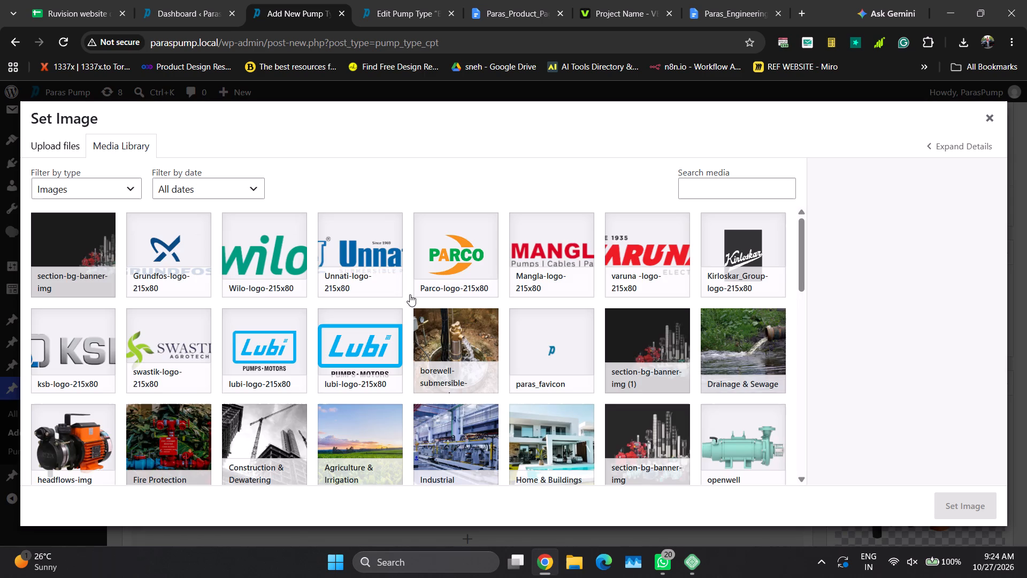
pyautogui.scroll(-1, 562, 282)
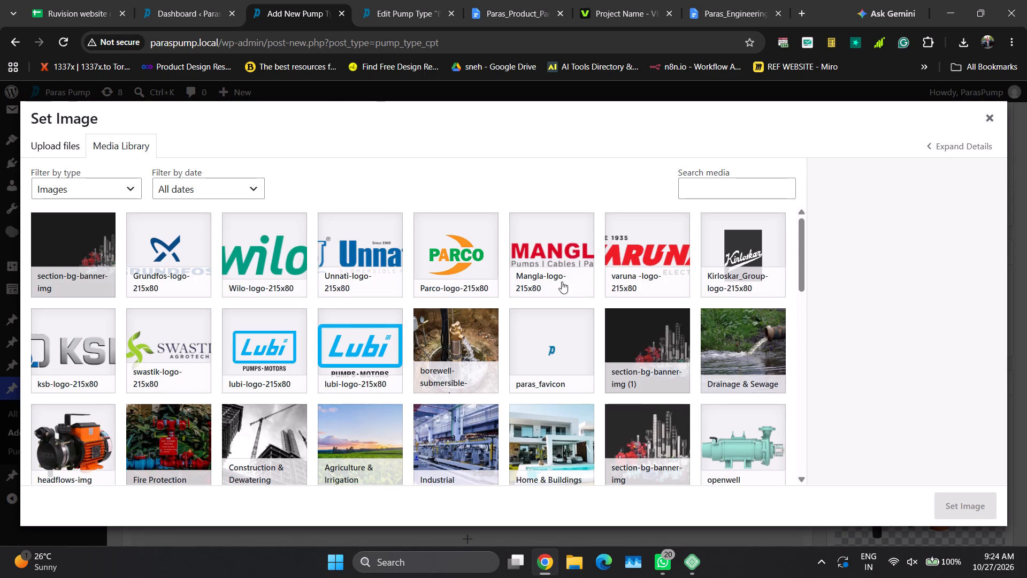
pyautogui.scroll(-1, 562, 282)
pyautogui.click(551, 436)
pyautogui.click(955, 517)
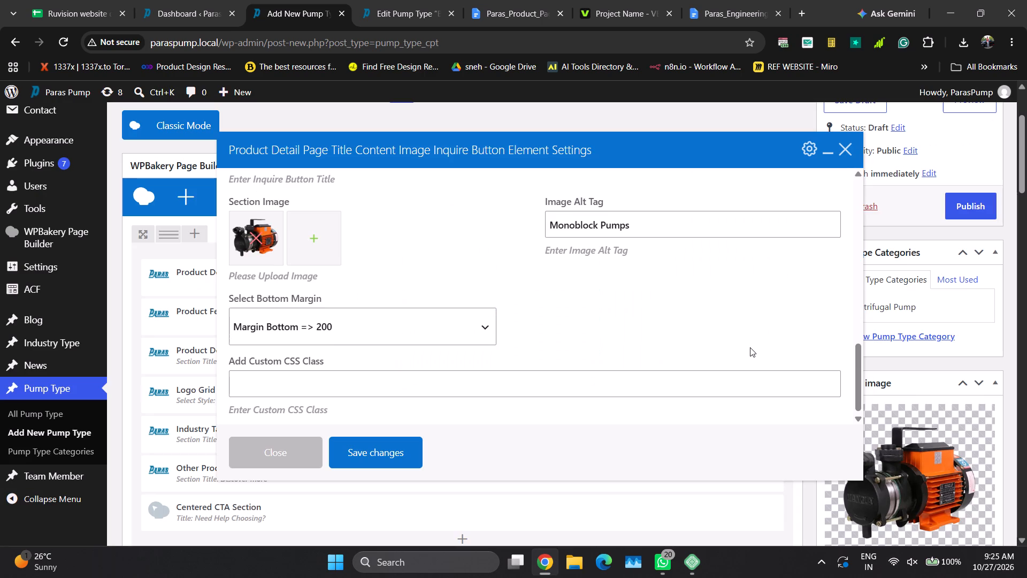
pyautogui.click(410, 447)
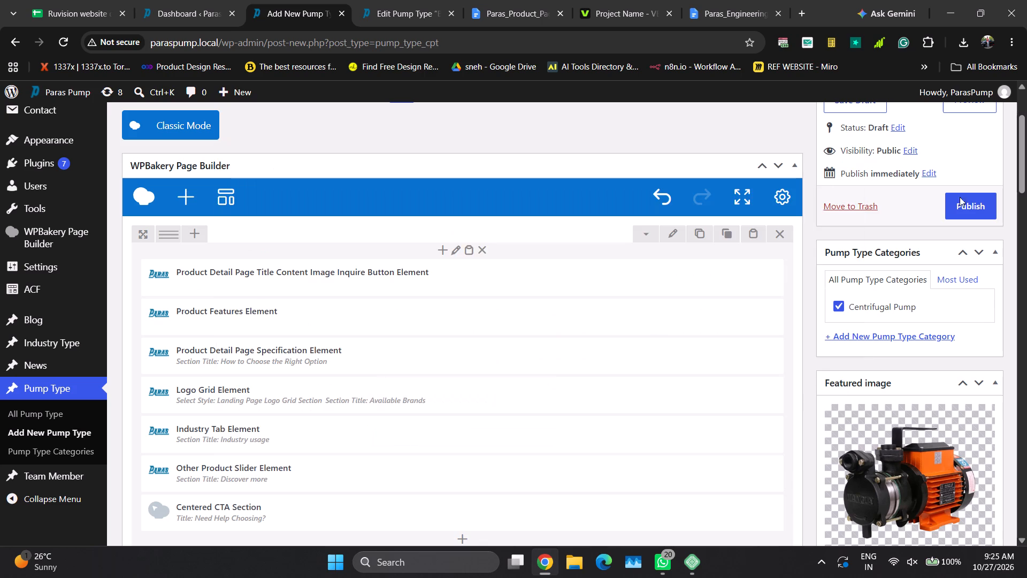
# Publish the Monoblock Pumps entry.
pyautogui.click(967, 200)
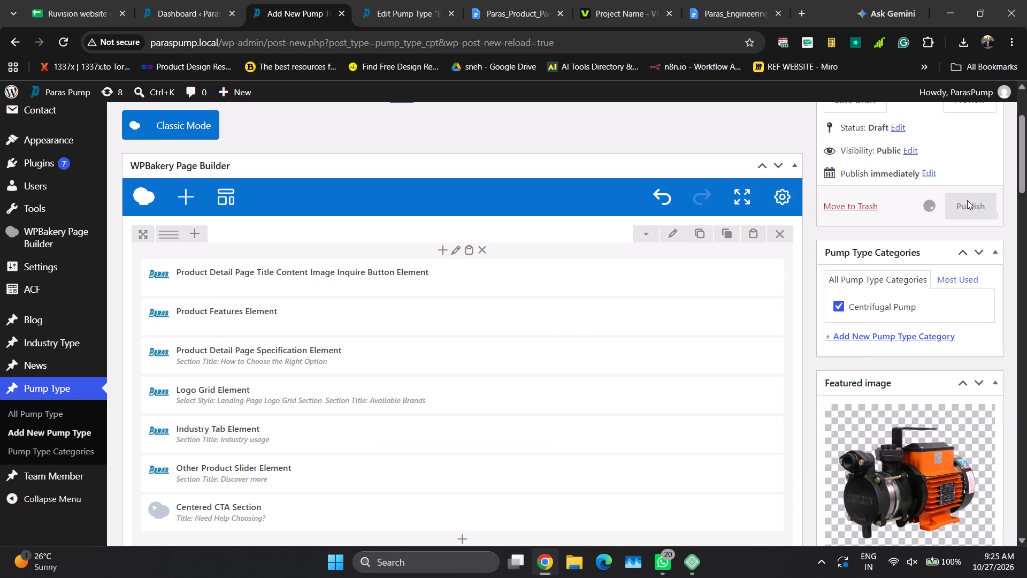
# Go to section 4, Pressure Booster Pumps & Systems, in the product pages document and select its heading text without the number.
pyautogui.click(550, 0)
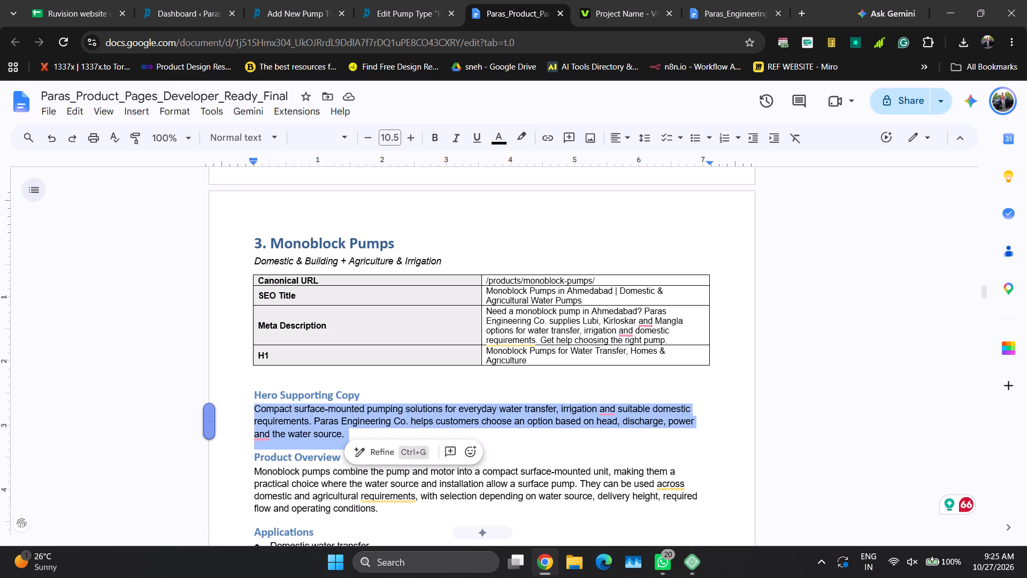
pyautogui.scroll(-1, 377, 172)
pyautogui.scroll(-5, 485, 145)
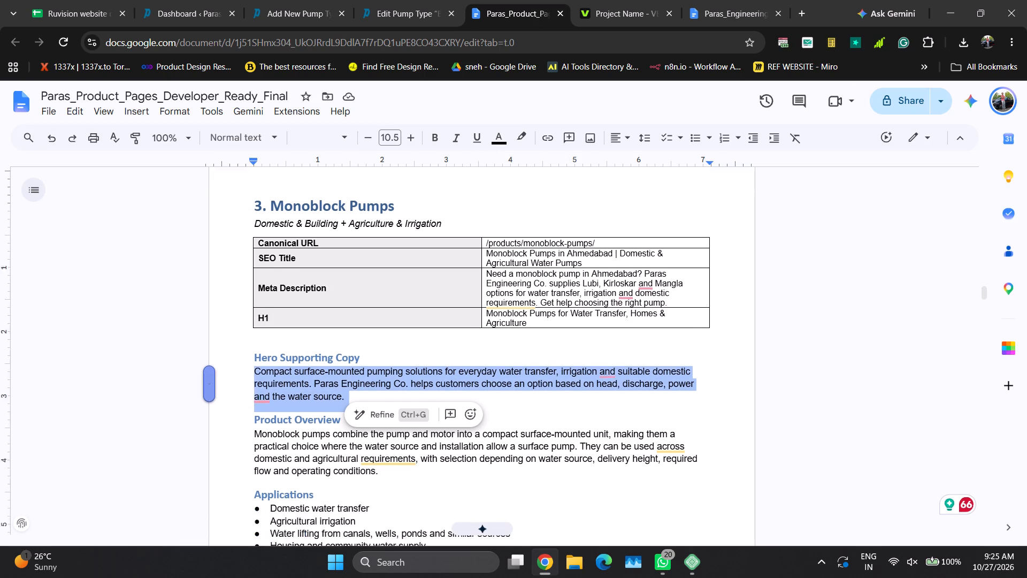
pyautogui.scroll(-7, 384, 358)
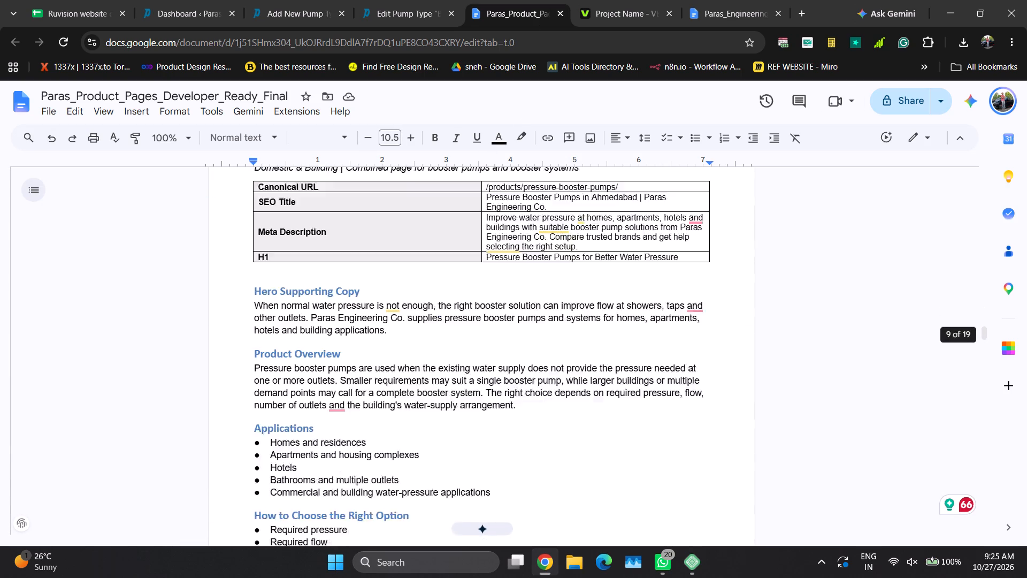
pyautogui.scroll(-2, 388, 258)
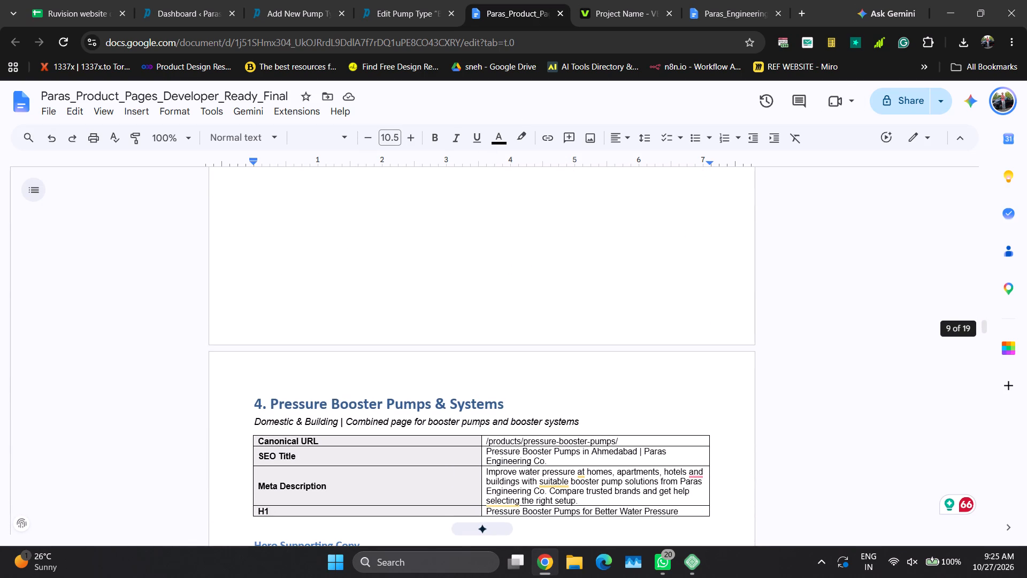
pyautogui.click(301, 389)
pyautogui.click(280, 389)
pyautogui.click(273, 390)
pyautogui.moveTo(273, 390); pyautogui.dragTo(461, 394)
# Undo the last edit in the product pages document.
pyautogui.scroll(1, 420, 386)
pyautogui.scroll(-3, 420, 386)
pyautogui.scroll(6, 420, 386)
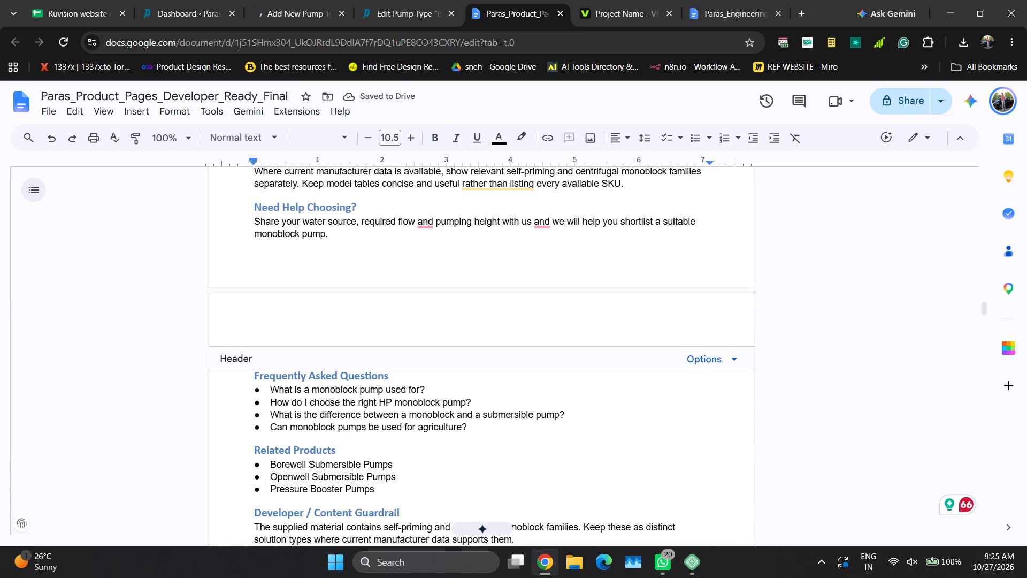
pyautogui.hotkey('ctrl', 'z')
# Copy only the words "Pressure Booster Pumps" from the section 4 heading in the product pages document.
pyautogui.hotkey('shift', 'Down')
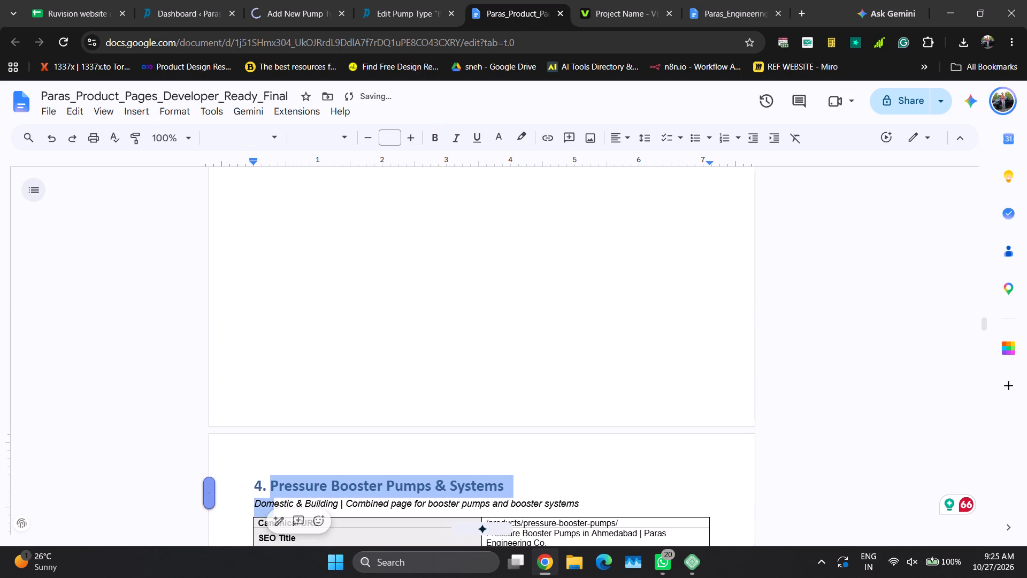
pyautogui.hotkey('shift', 'Up')
pyautogui.hotkey('shift', 'Right')
pyautogui.hotkey('shift', 'Right')
pyautogui.hotkey('shift', 'Right')
pyautogui.hotkey('shift', 'Right')
pyautogui.hotkey('shift', 'Right')
pyautogui.hotkey('shift', 'Right')
pyautogui.hotkey('shift', 'Right')
pyautogui.hotkey('shift', 'Right')
pyautogui.hotkey('shift', 'Right')
pyautogui.hotkey('shift', 'Right')
pyautogui.hotkey('shift', 'Right')
pyautogui.hotkey('shift', 'Right')
pyautogui.hotkey('shift', 'Right')
pyautogui.hotkey('shift', 'Right')
pyautogui.hotkey('shift', 'Right')
pyautogui.hotkey('shift', 'Right')
pyautogui.hotkey('shift', 'Right')
pyautogui.hotkey('shift', 'Right')
pyautogui.hotkey('shift', 'Right')
pyautogui.hotkey('shift', 'Right')
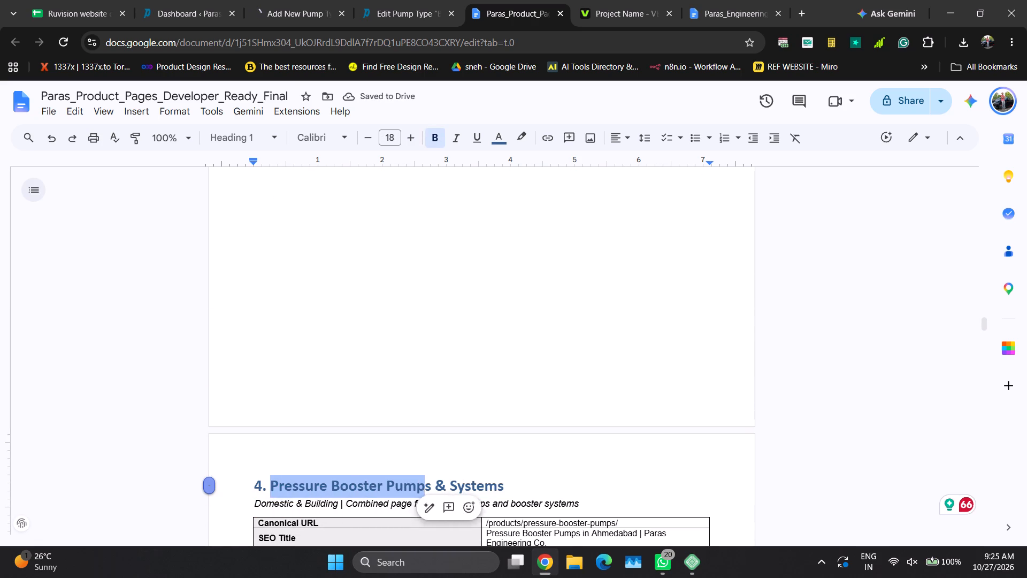
pyautogui.hotkey('shift', 'Right')
pyautogui.hotkey('shift', 'Right')
pyautogui.hotkey('shift', 'Right')
pyautogui.hotkey('shift', 'Right')
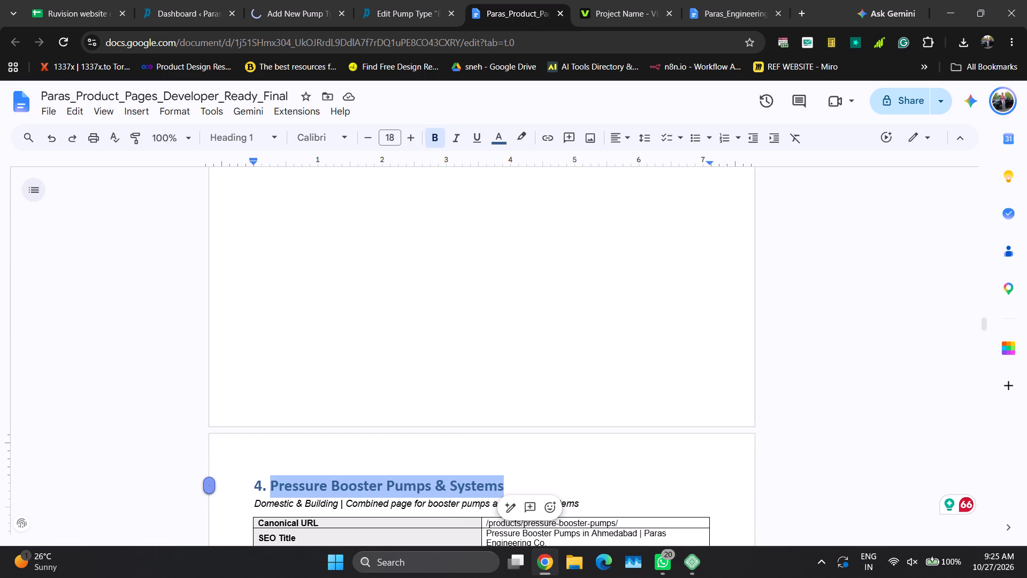
pyautogui.hotkey('shift', 'Left')
pyautogui.hotkey('shift', 'Left')
pyautogui.hotkey('shift', 'Left')
pyautogui.hotkey('shift', 'Left')
pyautogui.hotkey('shift', 'Left')
pyautogui.hotkey('shift', 'Left')
pyautogui.hotkey('shift', 'Left')
pyautogui.hotkey('shift', 'Left')
pyautogui.hotkey('shift', 'Left')
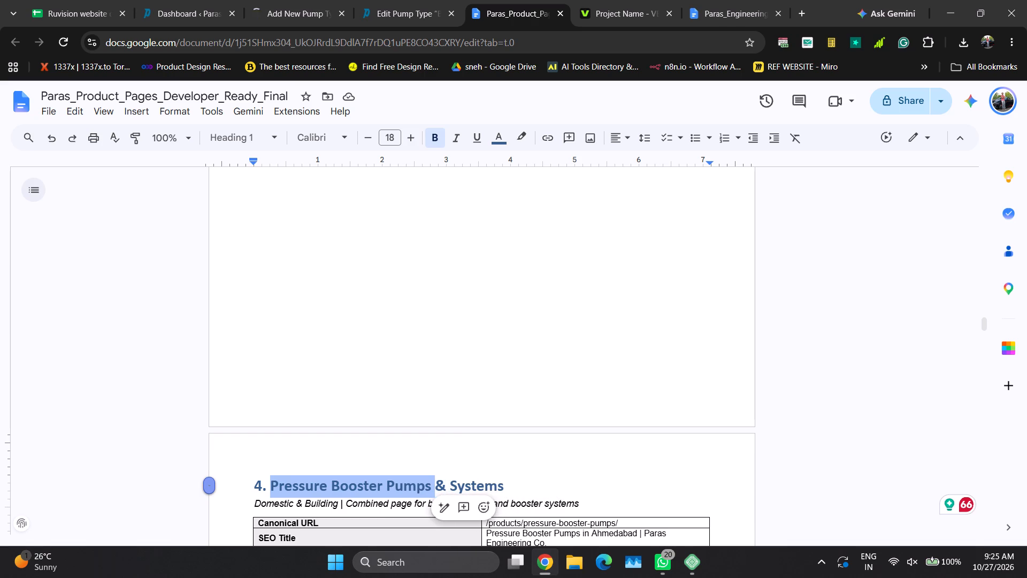
pyautogui.hotkey('shift', 'Left')
pyautogui.hotkey('ctrl', 'c')
pyautogui.hotkey('ctrl', 'c')
pyautogui.hotkey('ctrl', 'c')
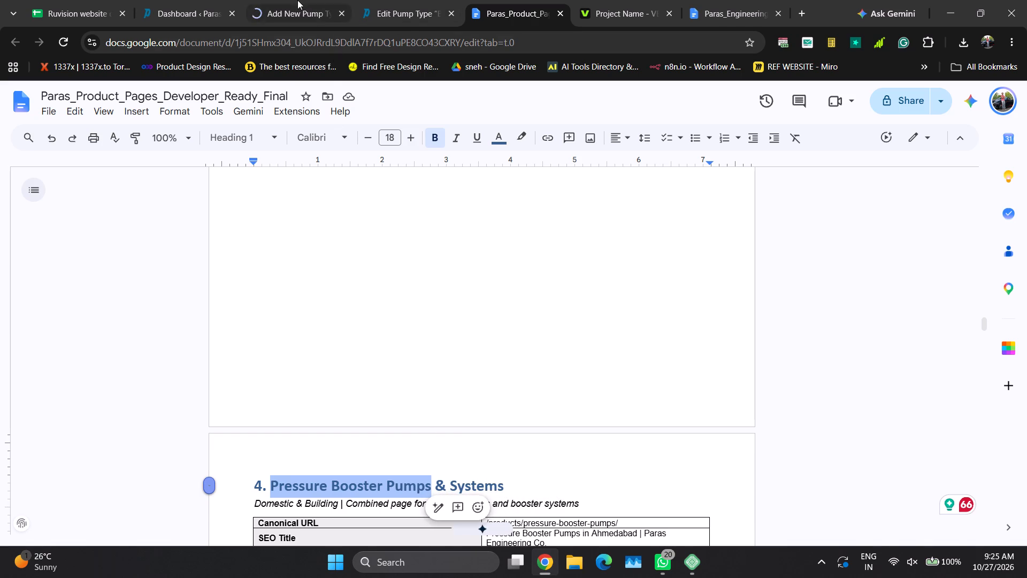
# Return to the published Monoblock Pumps entry in WordPress and open the list of all pump types.
pyautogui.click(297, 0)
pyautogui.scroll(4, 365, 461)
pyautogui.scroll(-2, 365, 461)
pyautogui.scroll(1, 365, 461)
pyautogui.scroll(-2, 365, 461)
pyautogui.scroll(6, 366, 463)
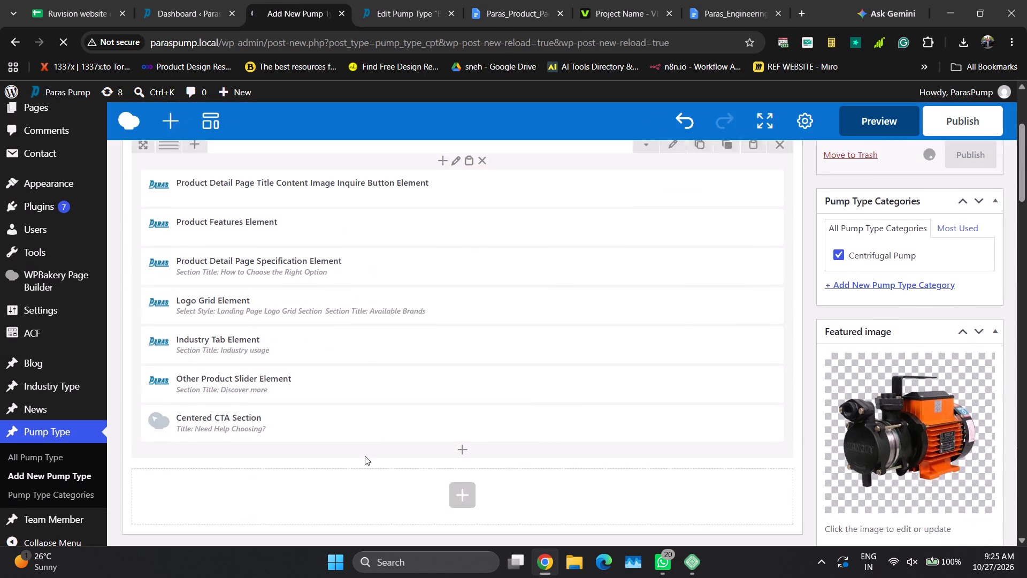
pyautogui.scroll(-1, 365, 456)
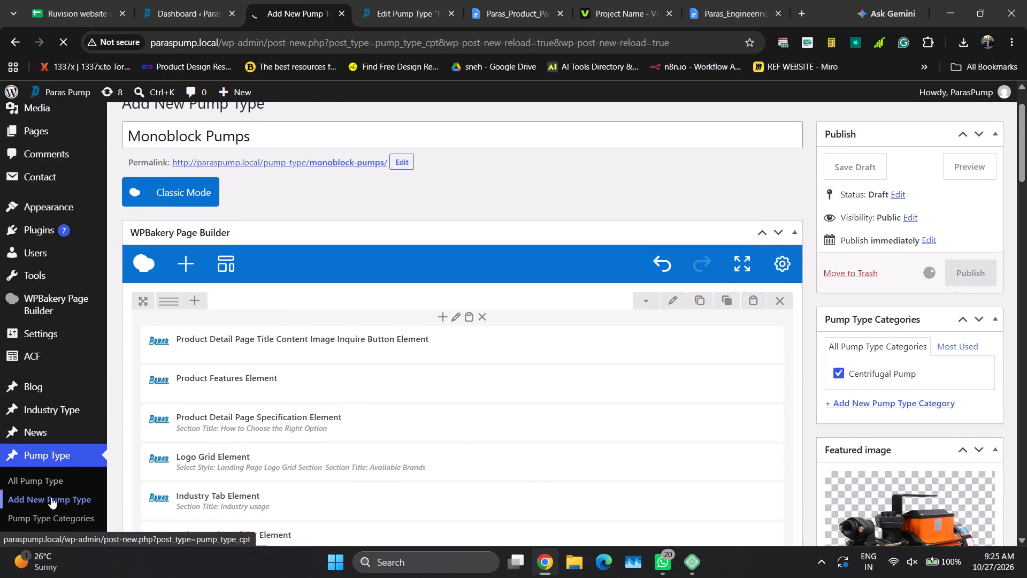
pyautogui.scroll(7, 185, 172)
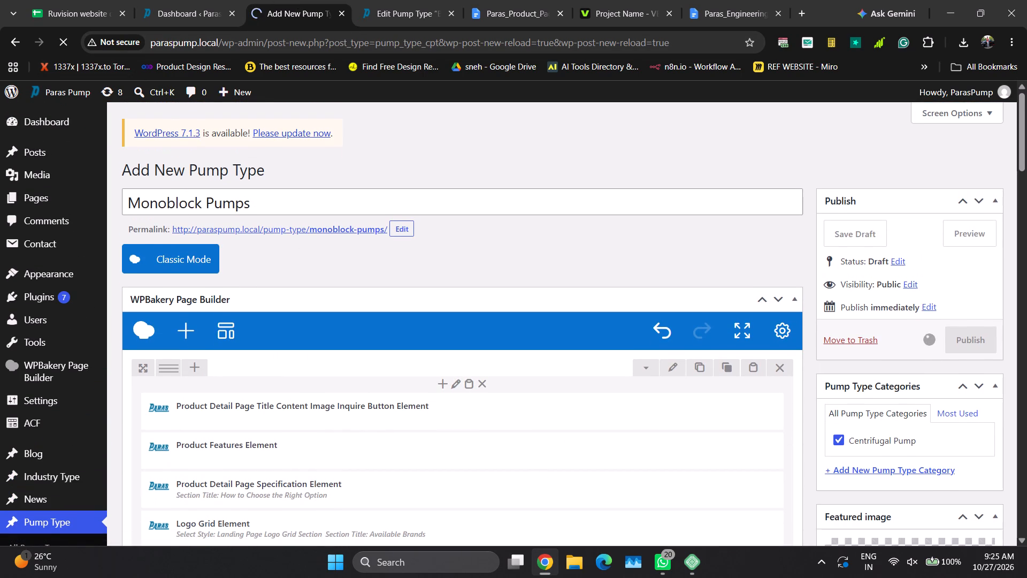
pyautogui.scroll(-1, 74, 498)
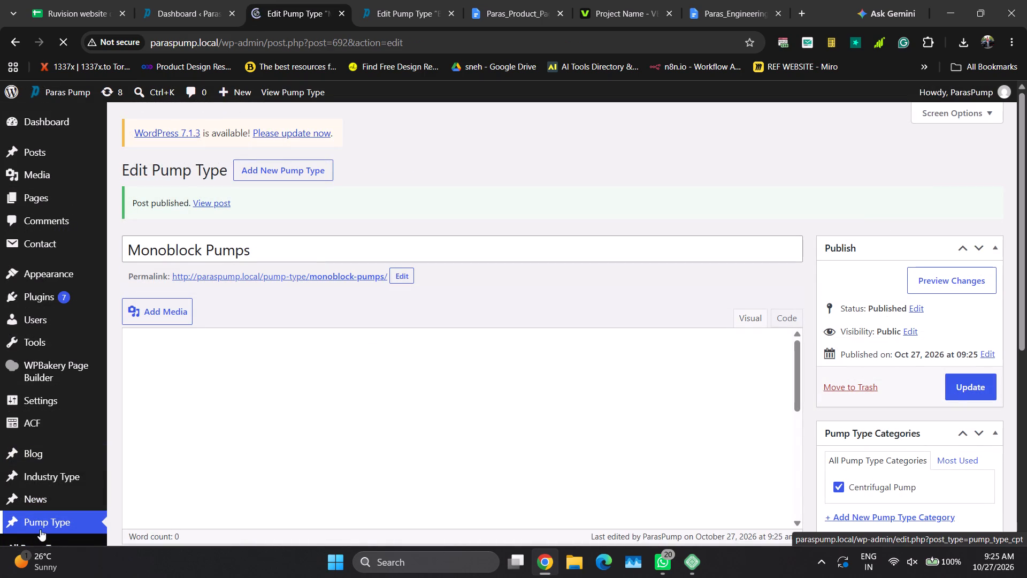
pyautogui.click(57, 525)
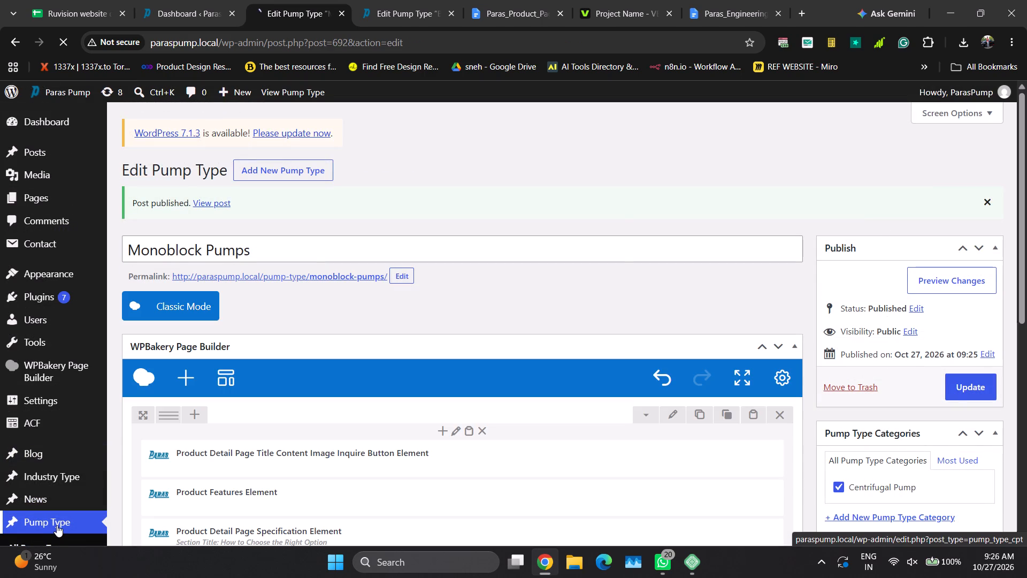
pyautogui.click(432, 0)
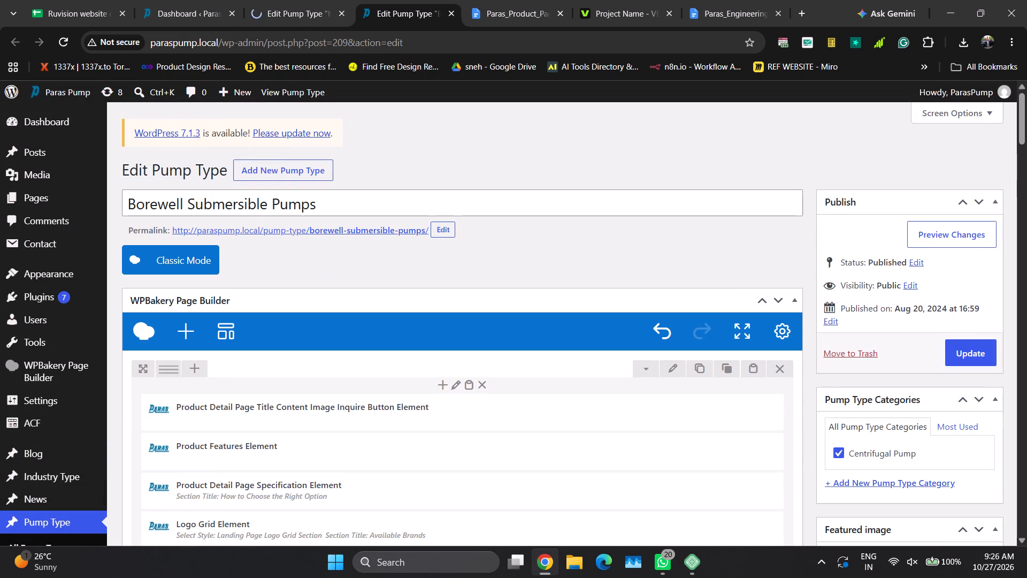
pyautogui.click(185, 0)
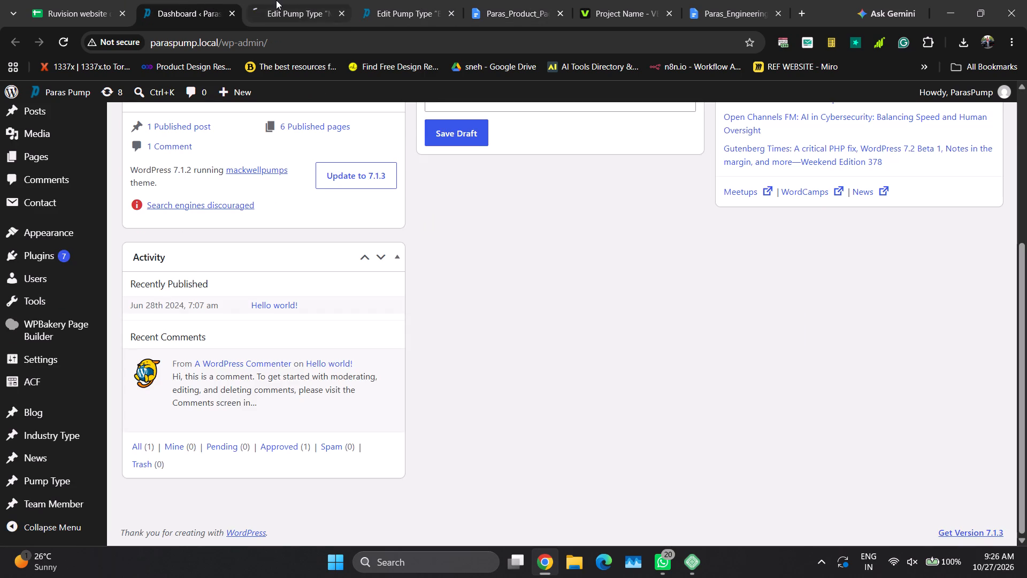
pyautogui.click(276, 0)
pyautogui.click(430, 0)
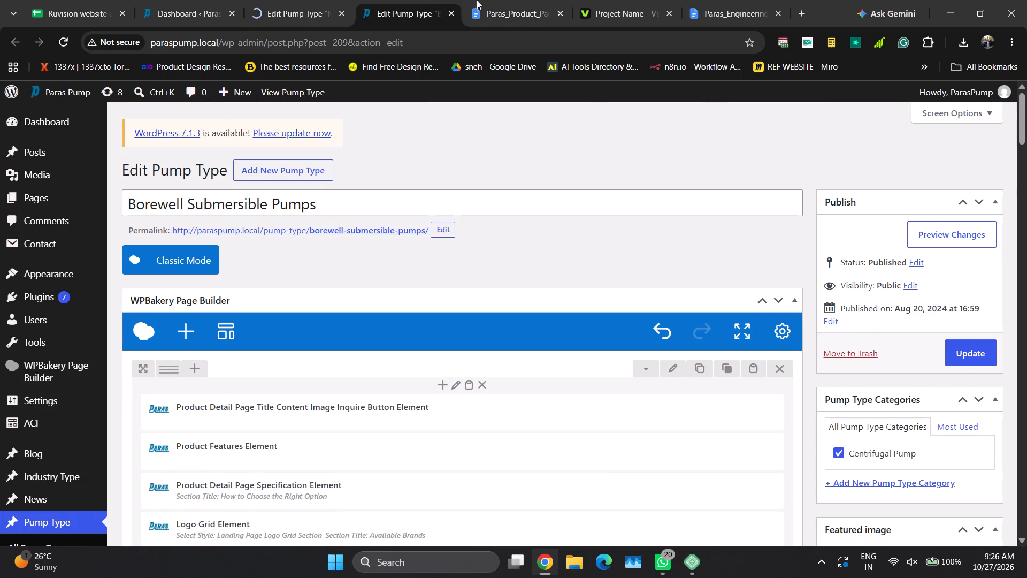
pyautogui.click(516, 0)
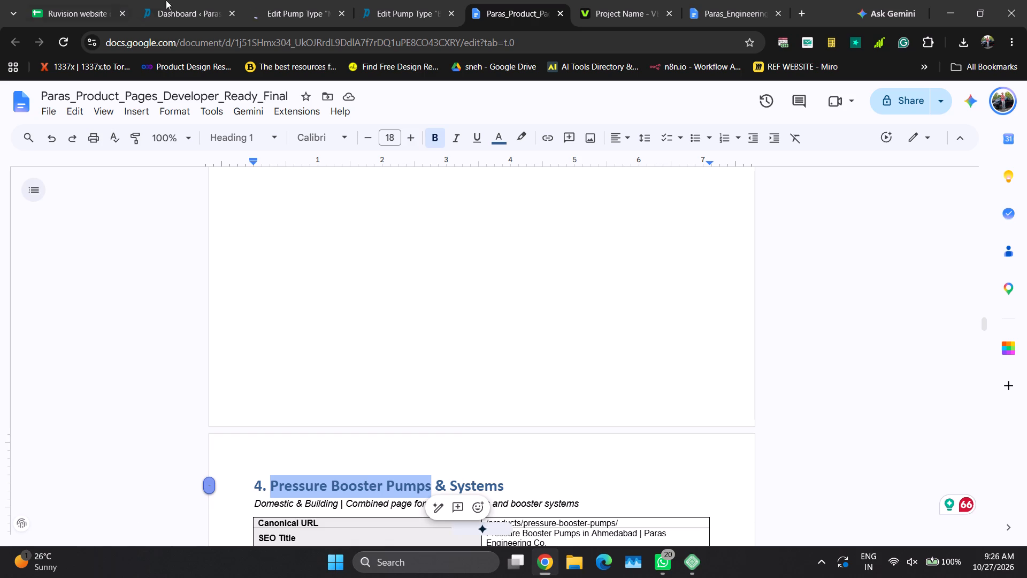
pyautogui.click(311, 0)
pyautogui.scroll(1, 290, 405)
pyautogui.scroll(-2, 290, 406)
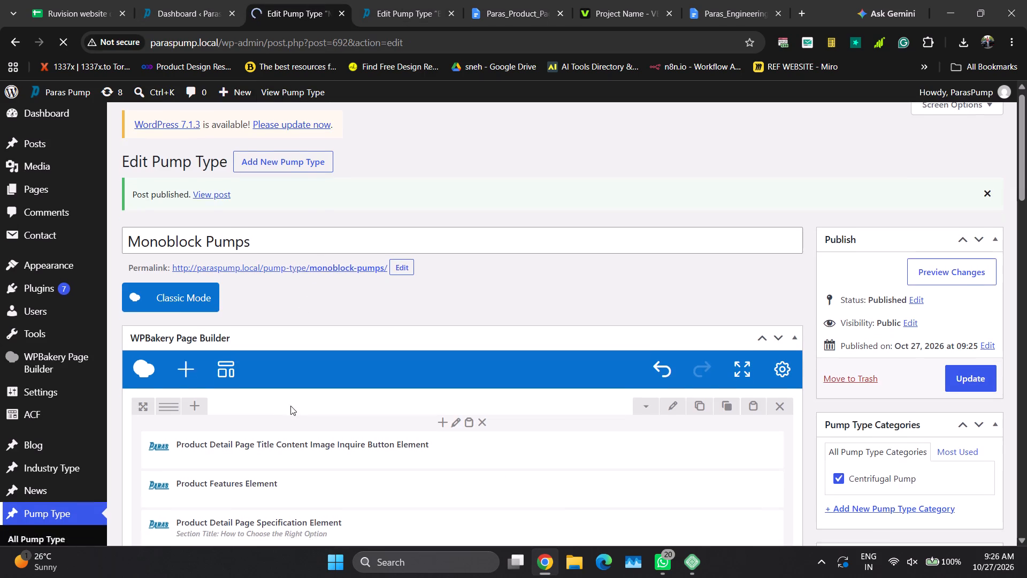
# Check the Borewell Submersible Pumps entry's page elements and its featured image alt tag field.
pyautogui.click(414, 0)
pyautogui.scroll(-3, 326, 392)
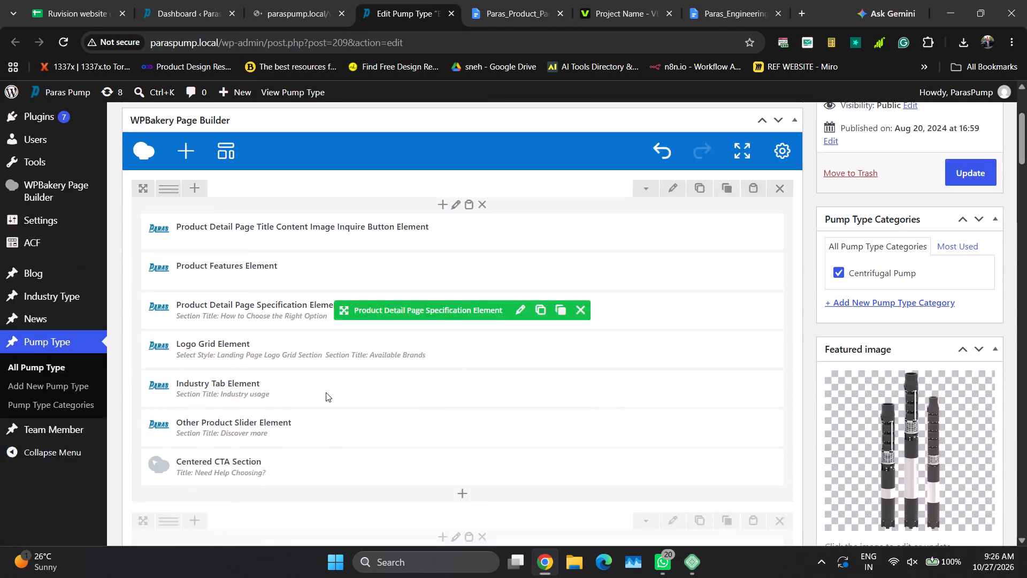
pyautogui.scroll(-3, 325, 392)
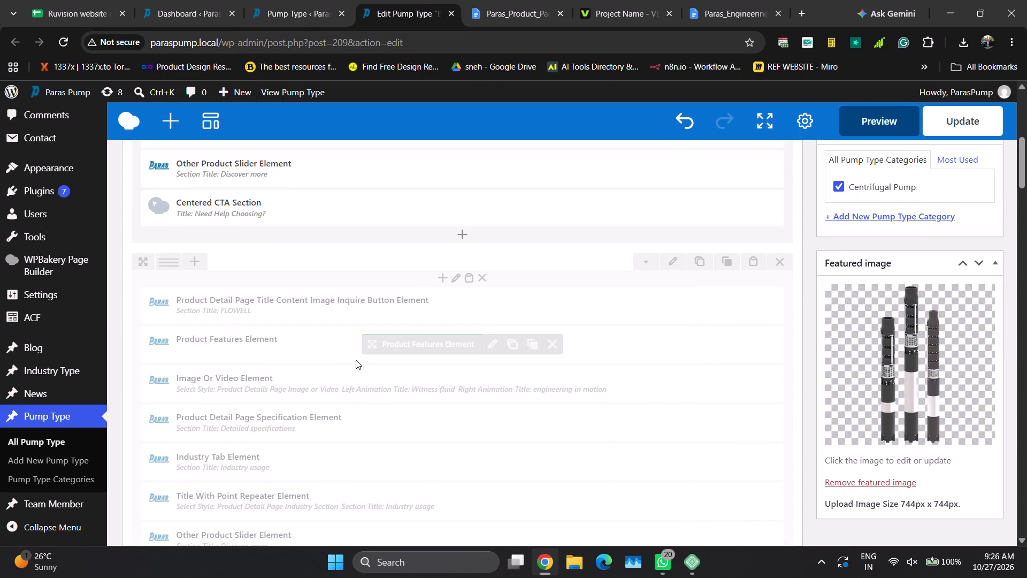
pyautogui.scroll(-3, 356, 360)
pyautogui.scroll(1, 356, 360)
pyautogui.scroll(-2, 356, 360)
pyautogui.scroll(2, 356, 360)
pyautogui.scroll(-6, 356, 360)
pyautogui.scroll(1, 356, 359)
pyautogui.scroll(-1, 356, 359)
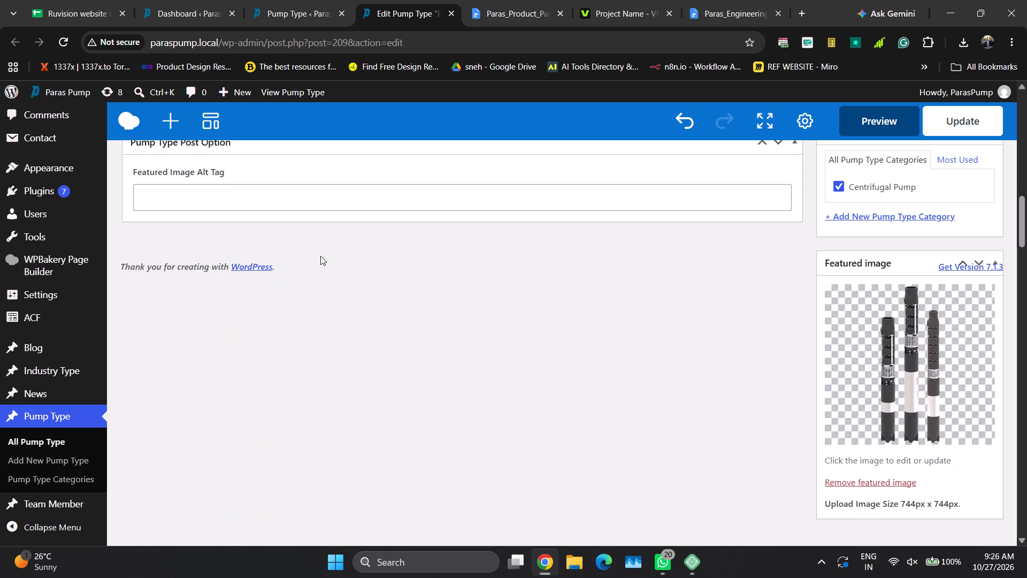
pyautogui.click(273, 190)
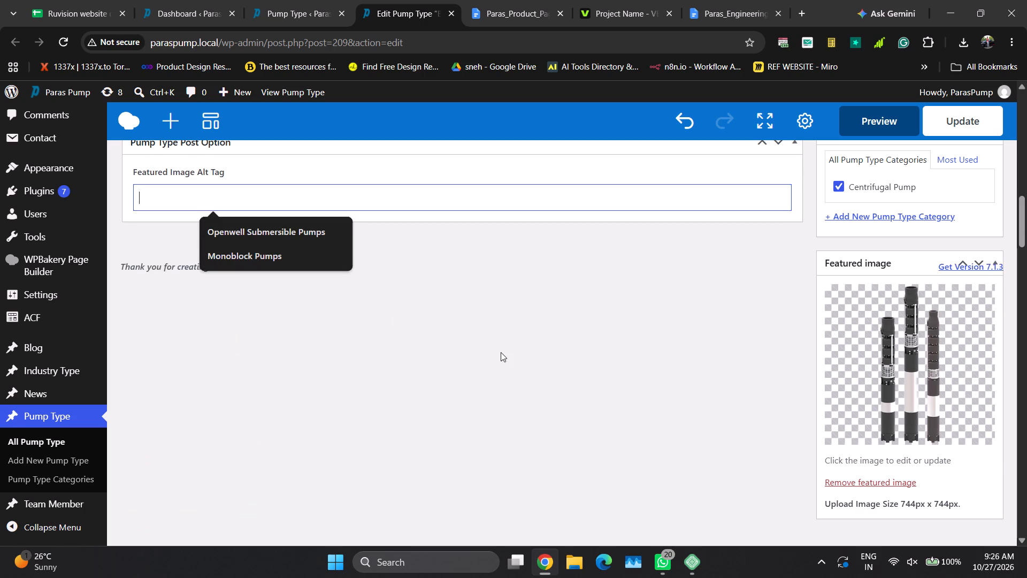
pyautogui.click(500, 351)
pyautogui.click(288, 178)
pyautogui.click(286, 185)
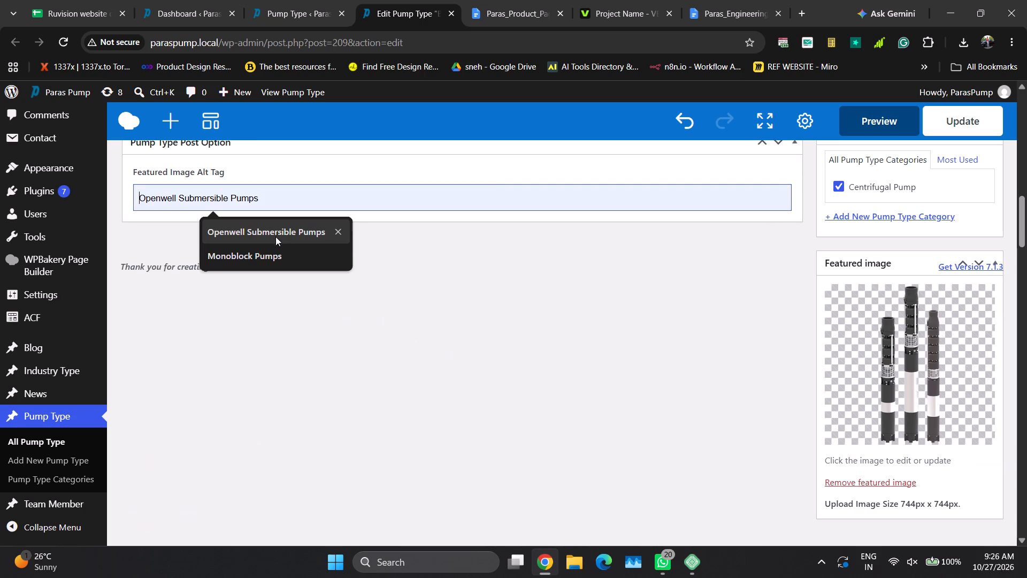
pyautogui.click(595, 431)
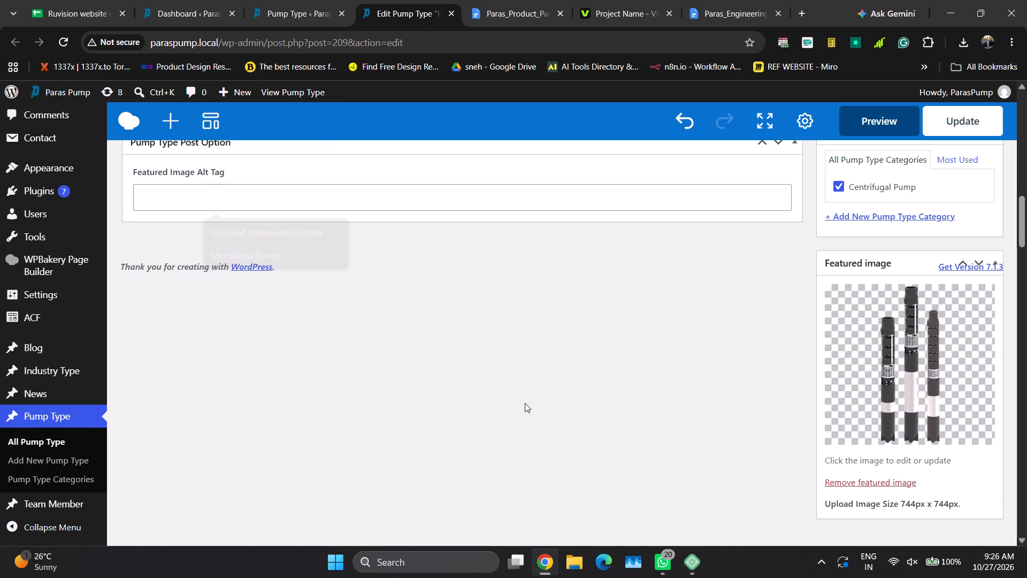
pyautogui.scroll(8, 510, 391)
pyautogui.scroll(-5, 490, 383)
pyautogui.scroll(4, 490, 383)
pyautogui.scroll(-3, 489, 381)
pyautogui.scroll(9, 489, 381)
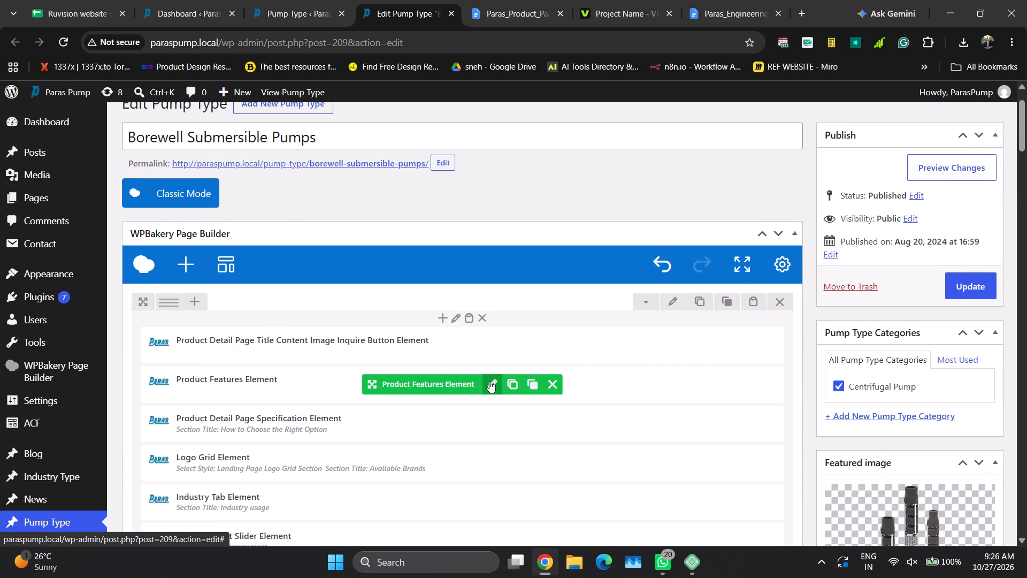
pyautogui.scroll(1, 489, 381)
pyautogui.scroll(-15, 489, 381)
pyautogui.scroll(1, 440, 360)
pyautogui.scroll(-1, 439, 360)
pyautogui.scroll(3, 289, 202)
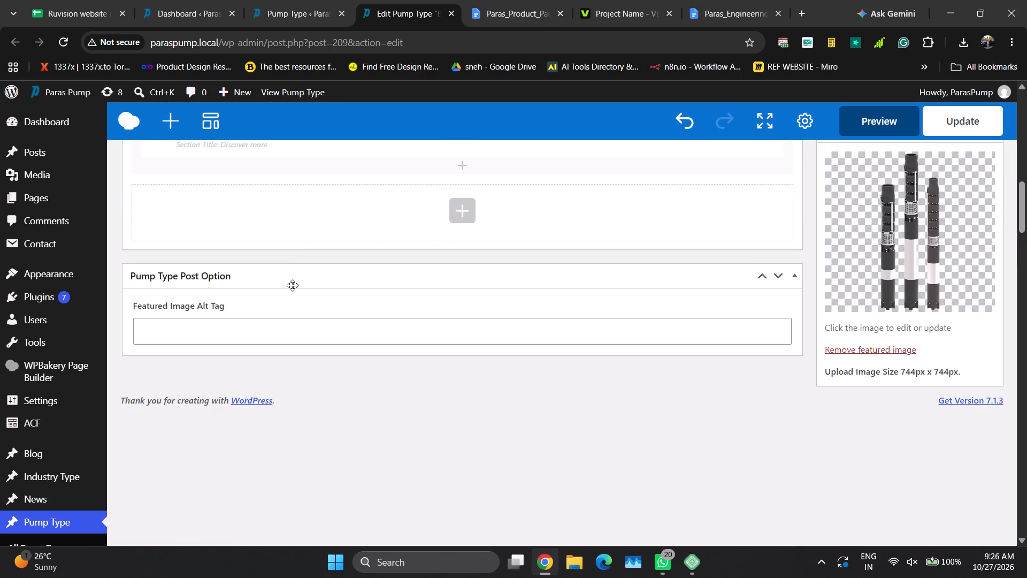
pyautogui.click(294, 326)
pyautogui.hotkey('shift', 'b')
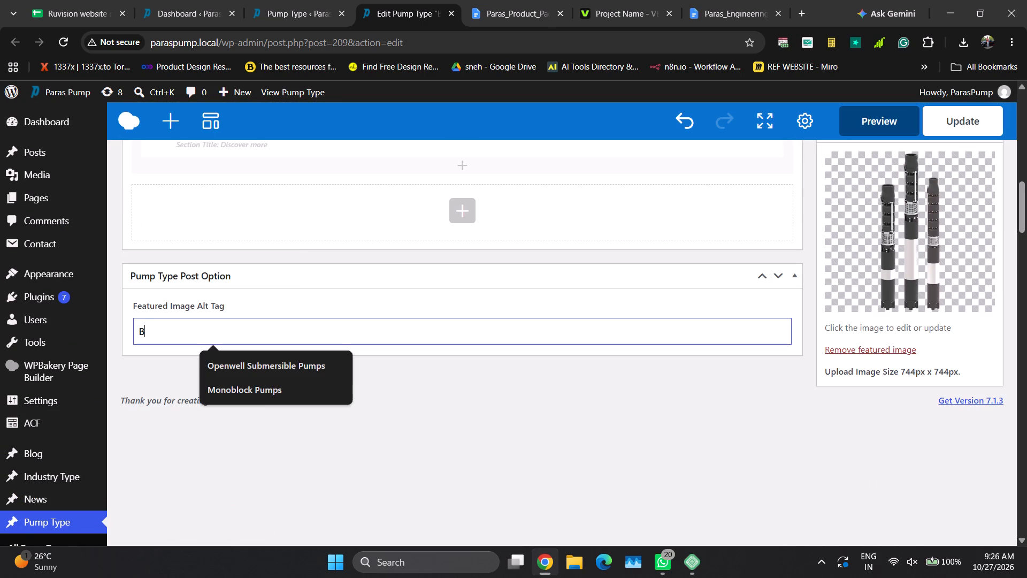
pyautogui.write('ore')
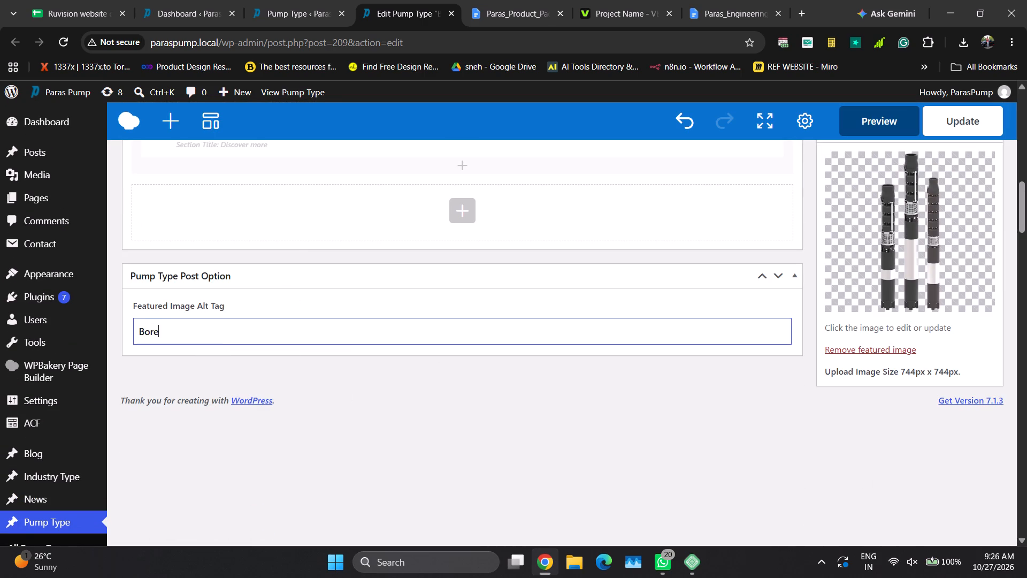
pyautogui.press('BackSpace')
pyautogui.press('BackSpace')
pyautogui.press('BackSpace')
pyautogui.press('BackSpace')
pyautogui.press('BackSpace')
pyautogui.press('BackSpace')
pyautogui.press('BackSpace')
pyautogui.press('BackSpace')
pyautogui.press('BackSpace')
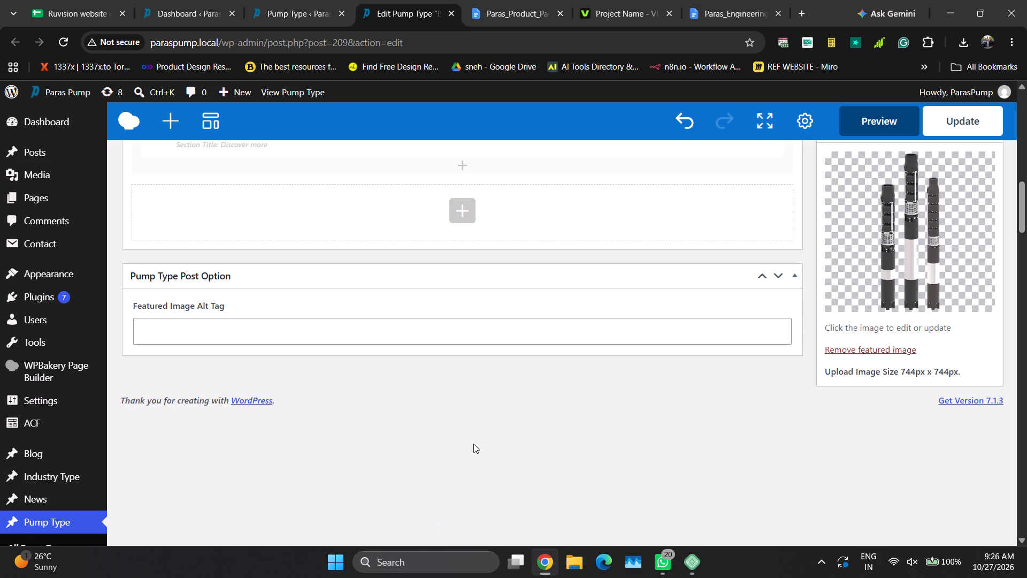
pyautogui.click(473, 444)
# Add a new pump type from the pump type list and title it "Pressure Booster Pumps".
pyautogui.click(274, 0)
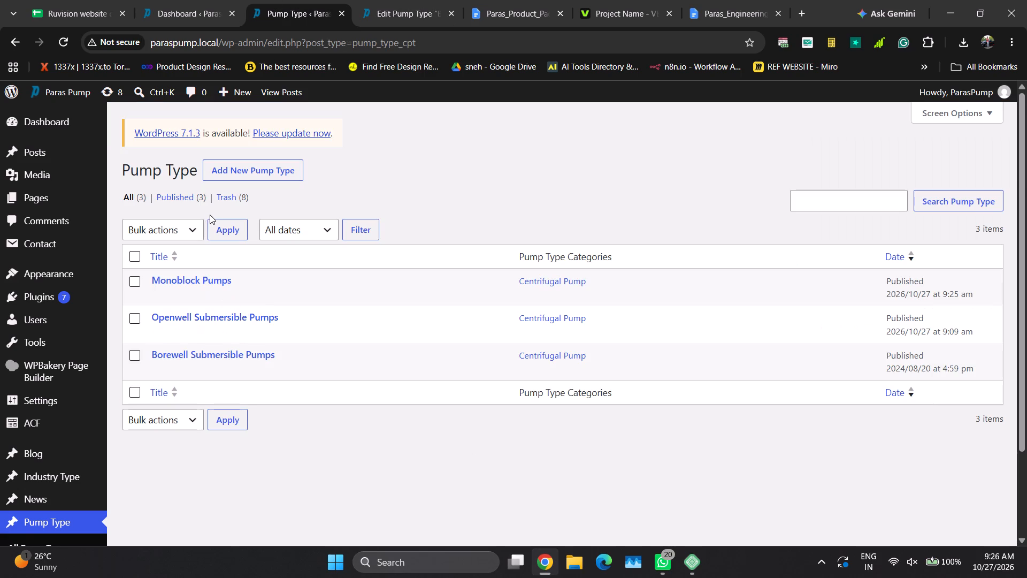
pyautogui.click(212, 176)
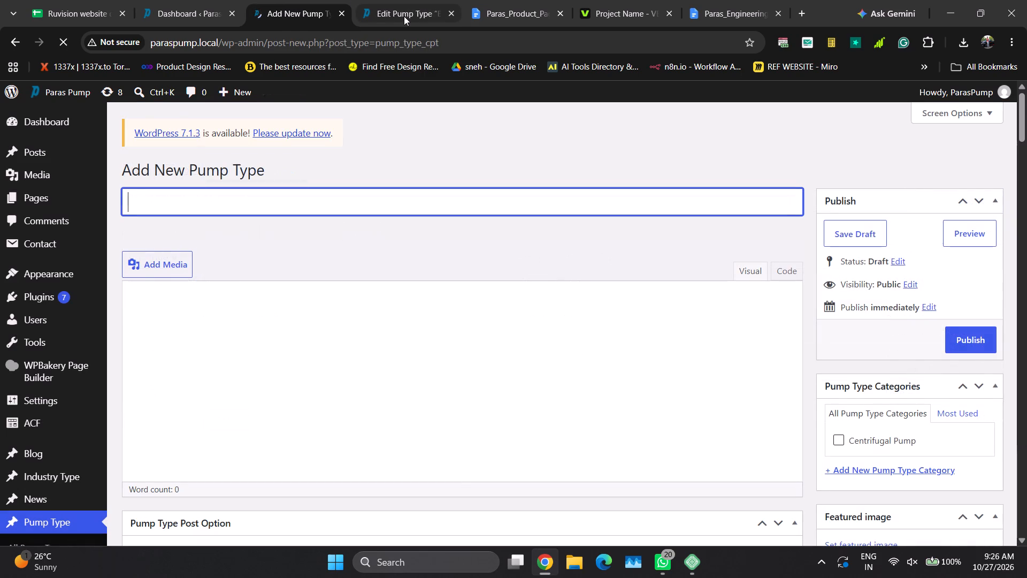
pyautogui.hotkey('ctrl', 'v')
pyautogui.click(306, 250)
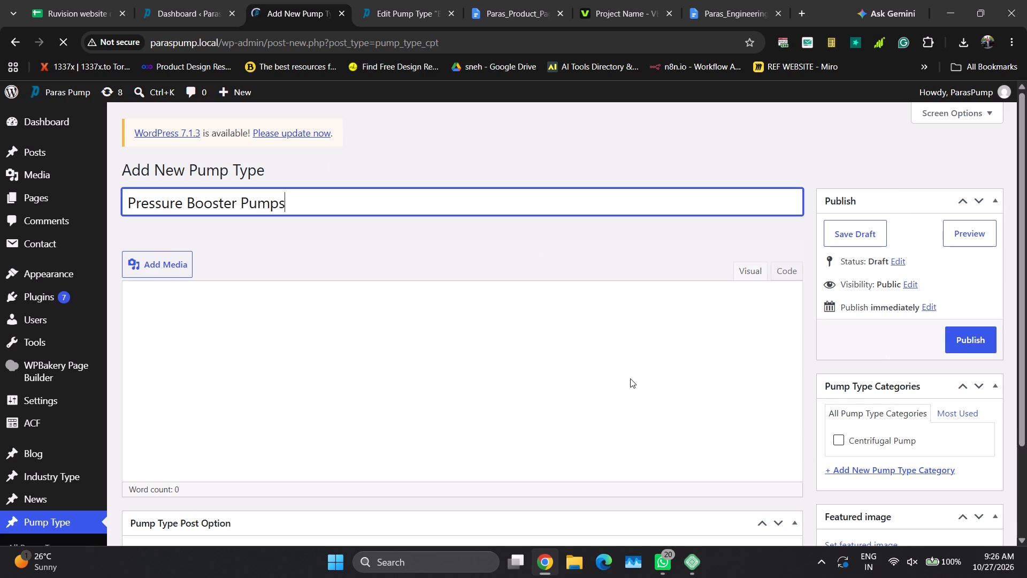
# Assign the new entry to the Centrifugal Pump category and set its featured image alt tag to "Pressure Booster Pumps".
pyautogui.click(845, 436)
pyautogui.scroll(-10, 581, 389)
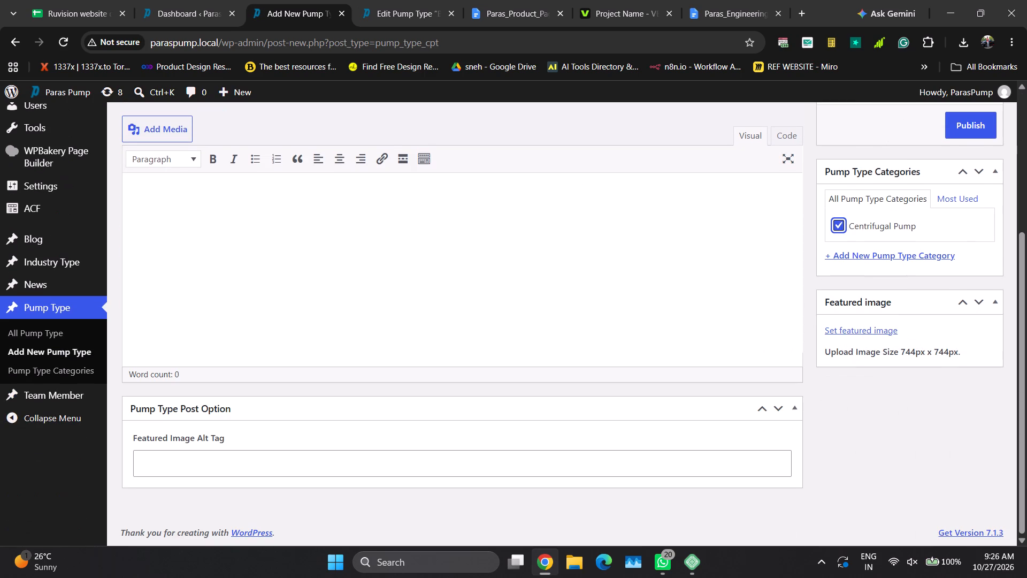
pyautogui.click(363, 454)
pyautogui.hotkey('ctrl', 'v')
pyautogui.click(896, 422)
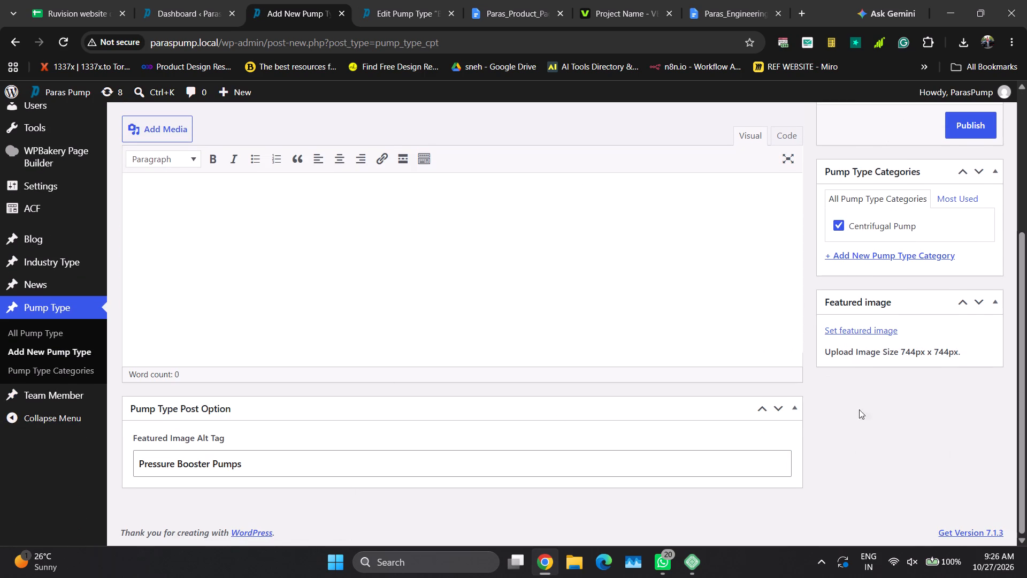
# Switch the new pump type's content area to the WPBakery backend editor.
pyautogui.scroll(3, 619, 344)
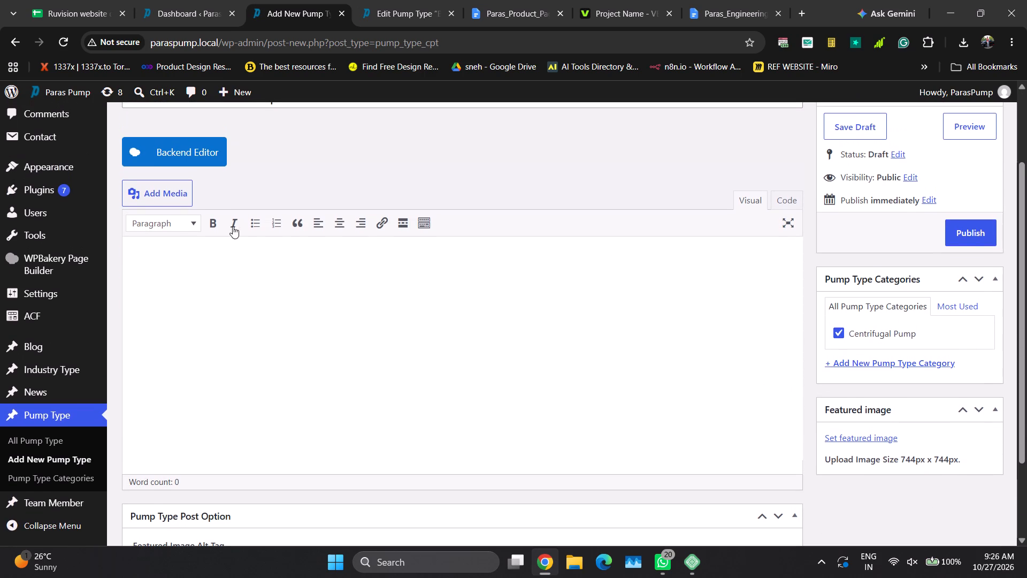
pyautogui.click(380, 332)
pyautogui.click(193, 159)
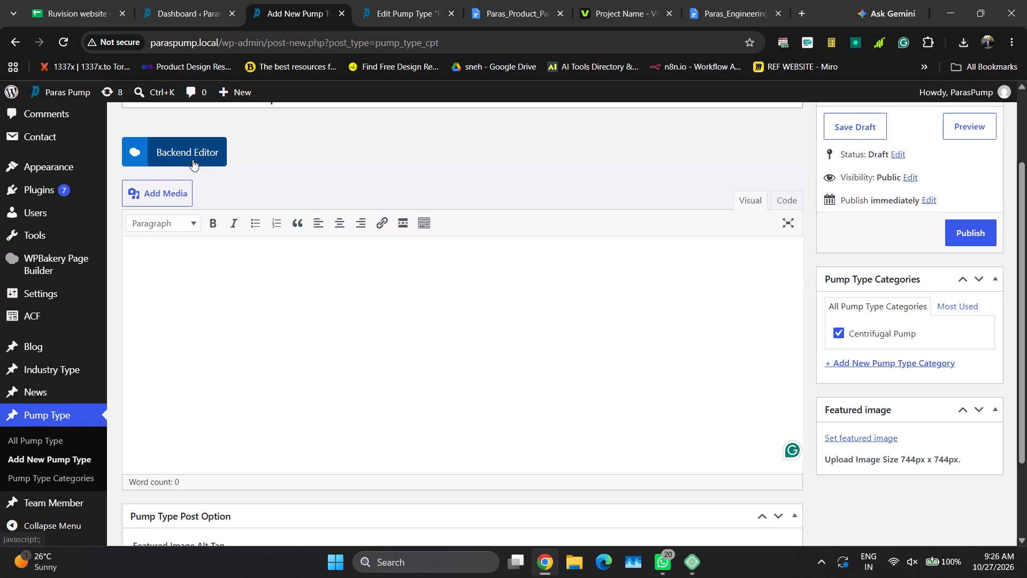
pyautogui.click(373, 454)
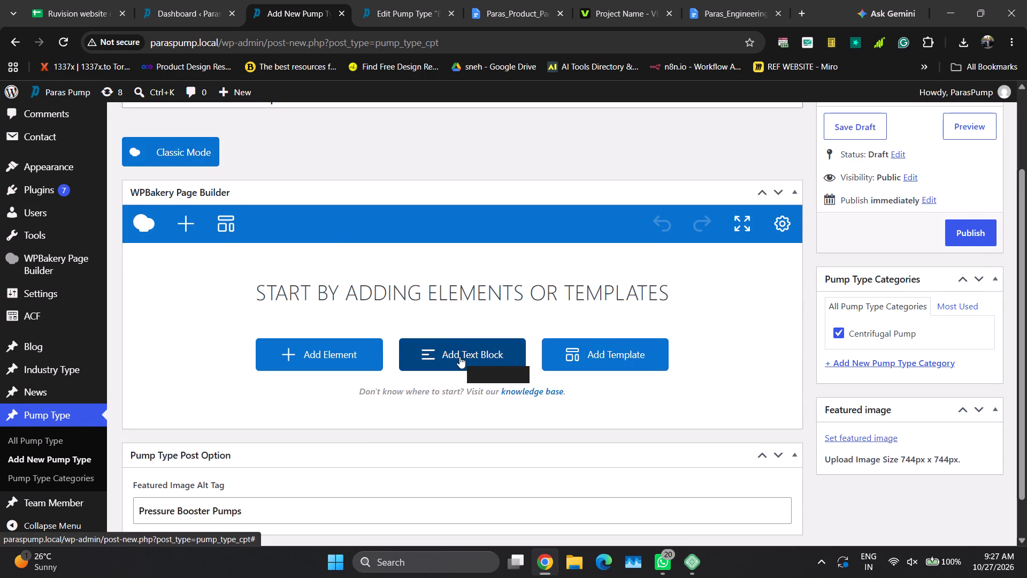
# Add a row to the page builder, paste the copied row of product page elements, and delete the empty row.
pyautogui.click(363, 351)
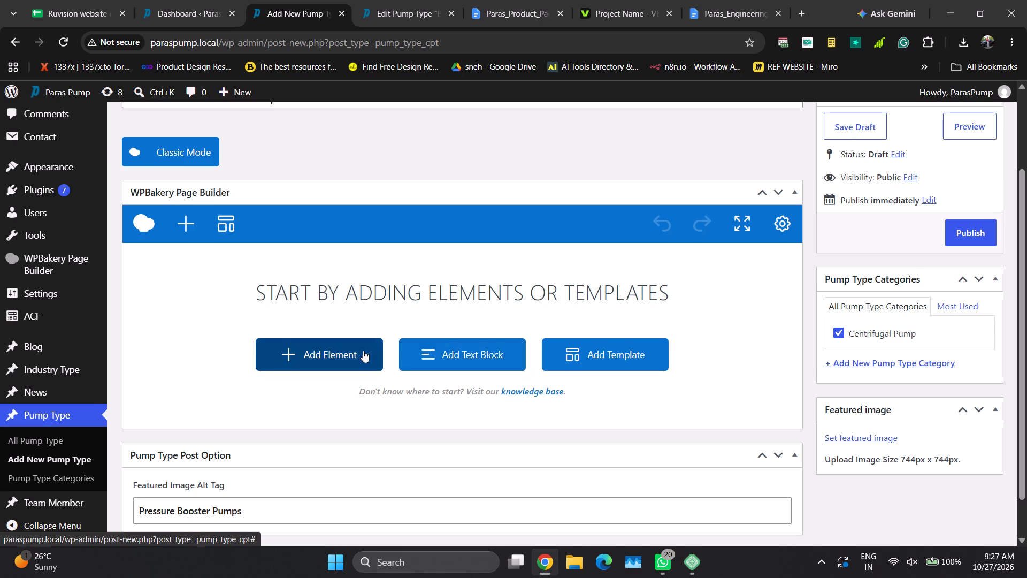
pyautogui.click(320, 225)
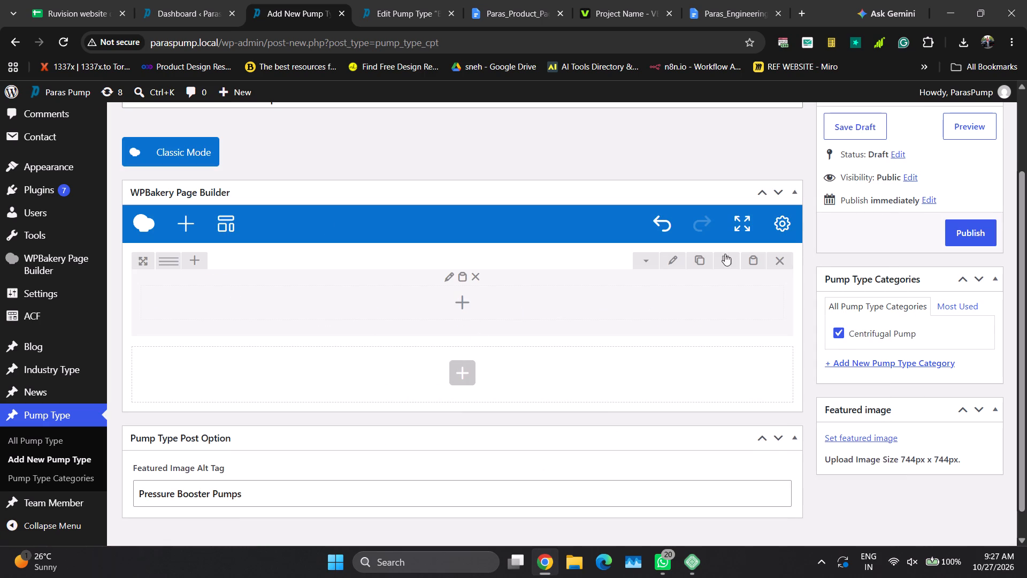
pyautogui.click(744, 258)
pyautogui.click(775, 260)
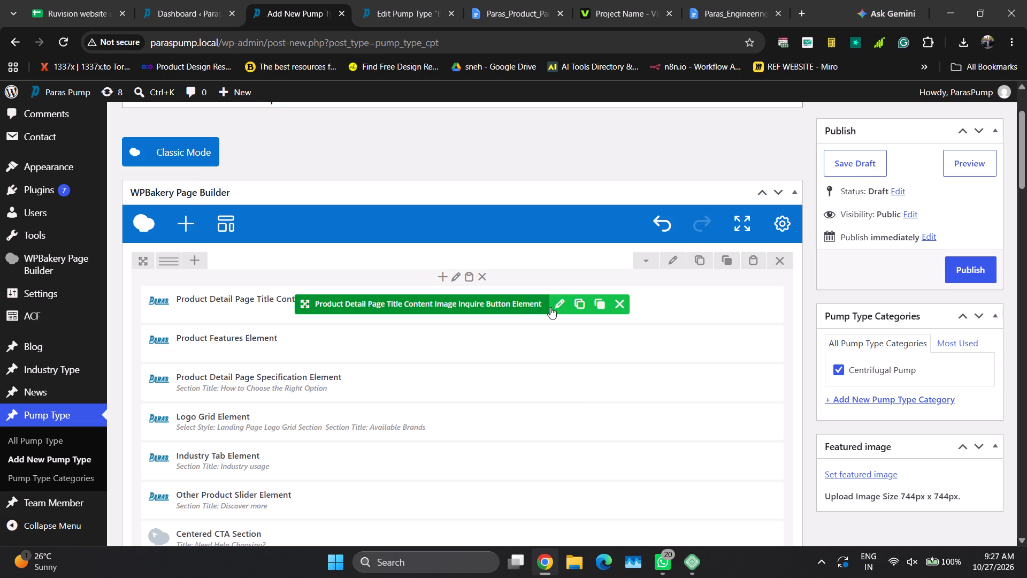
# In the Product Detail Page Title Content Image Inquire Button element, set the small title and image alt tag to "Pressure Booster Pumps".
pyautogui.click(553, 307)
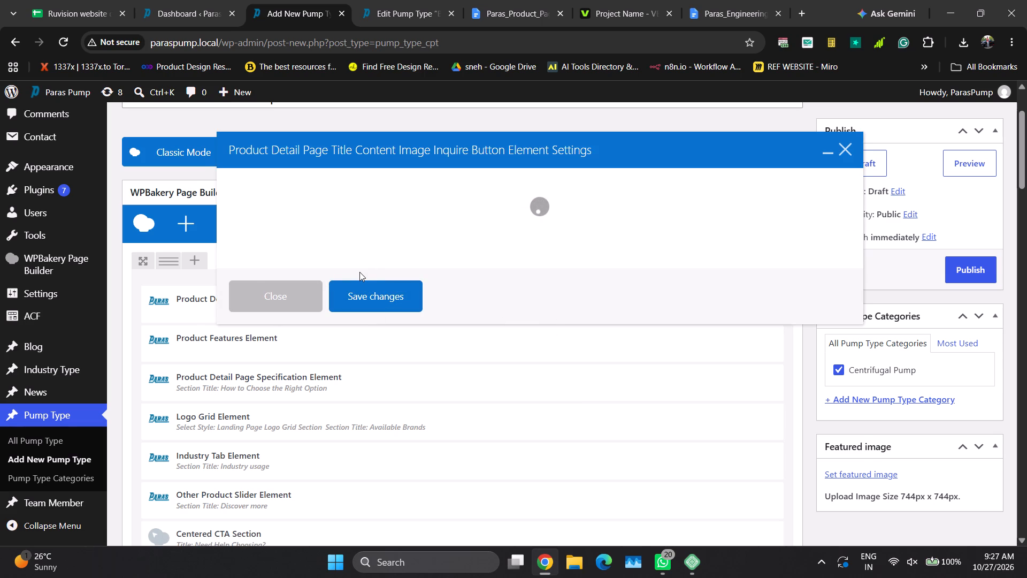
pyautogui.hotkey('ctrl', 'a')
pyautogui.hotkey('ctrl', 'v')
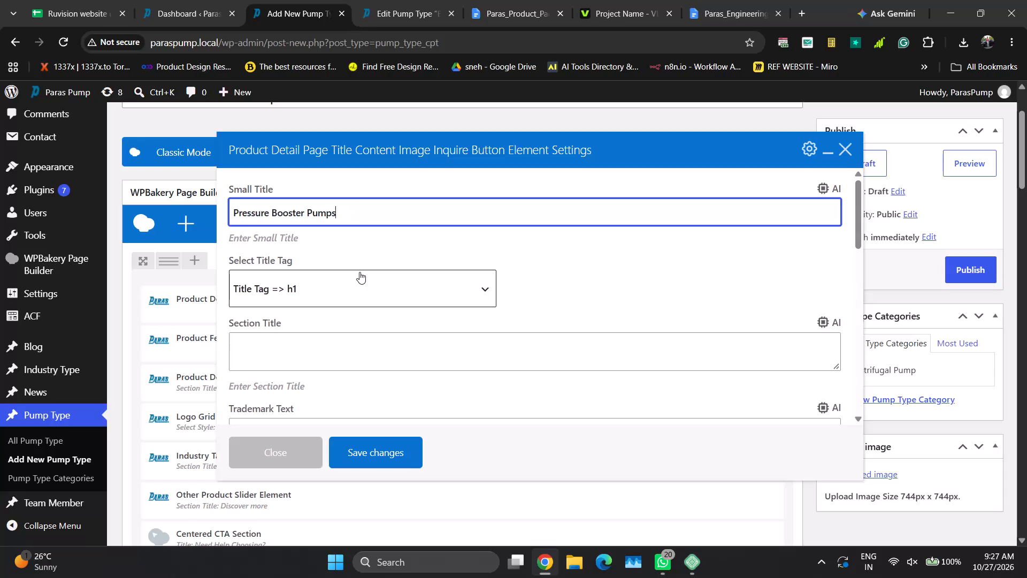
pyautogui.scroll(-7, 461, 260)
pyautogui.scroll(-6, 372, 361)
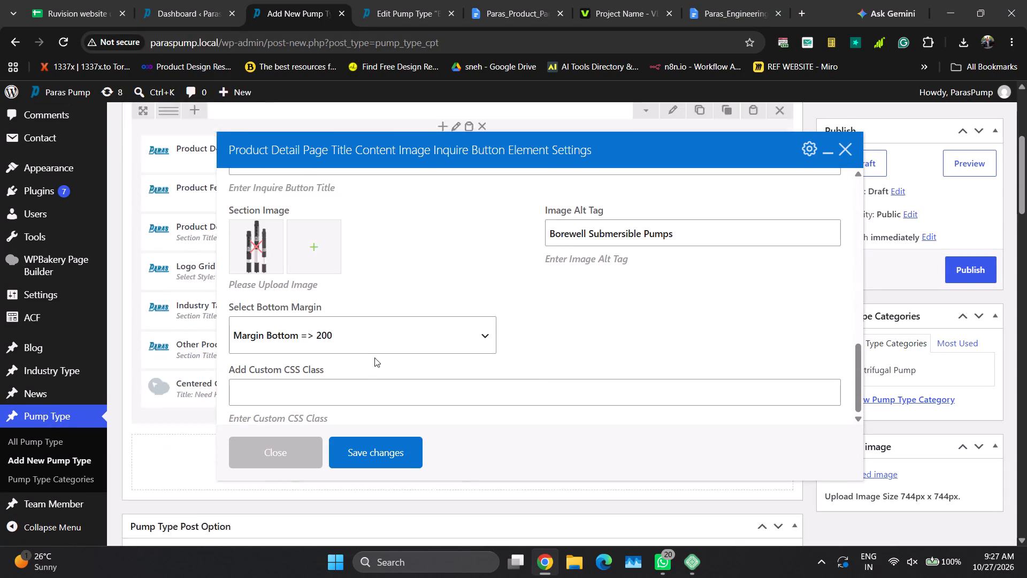
pyautogui.scroll(-3, 374, 358)
pyautogui.click(631, 231)
pyautogui.hotkey('ctrl', 'a')
pyautogui.hotkey('ctrl', 'v')
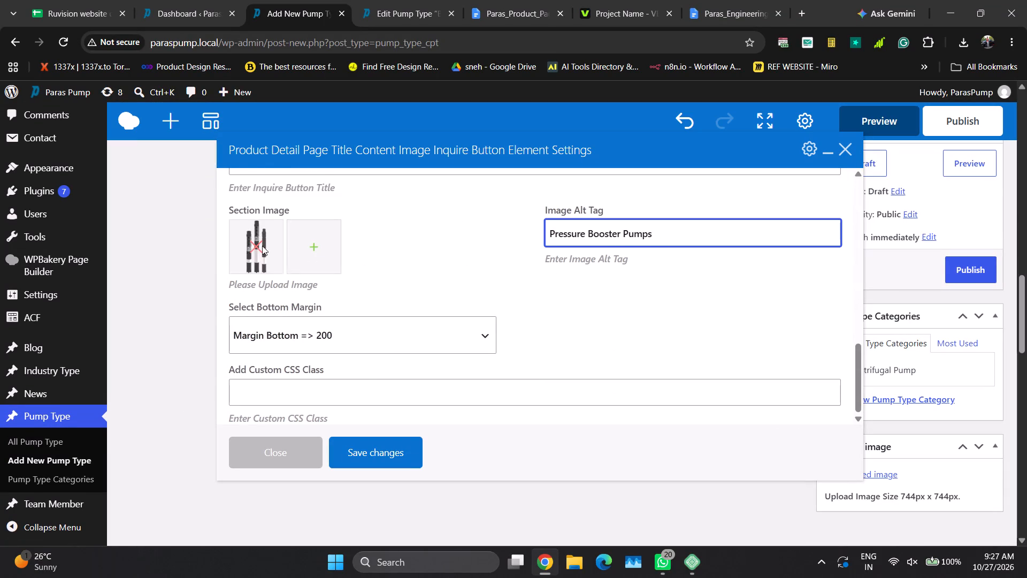
# Replace the element's section image with "pressure-booster 2" from the media library and save the element's changes.
pyautogui.click(262, 245)
pyautogui.click(252, 246)
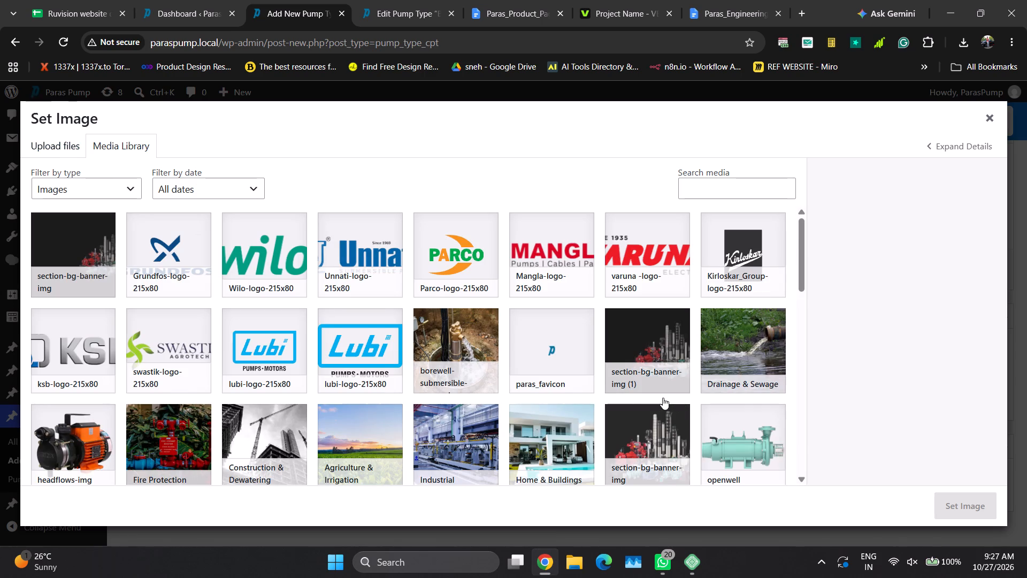
pyautogui.scroll(-3, 663, 398)
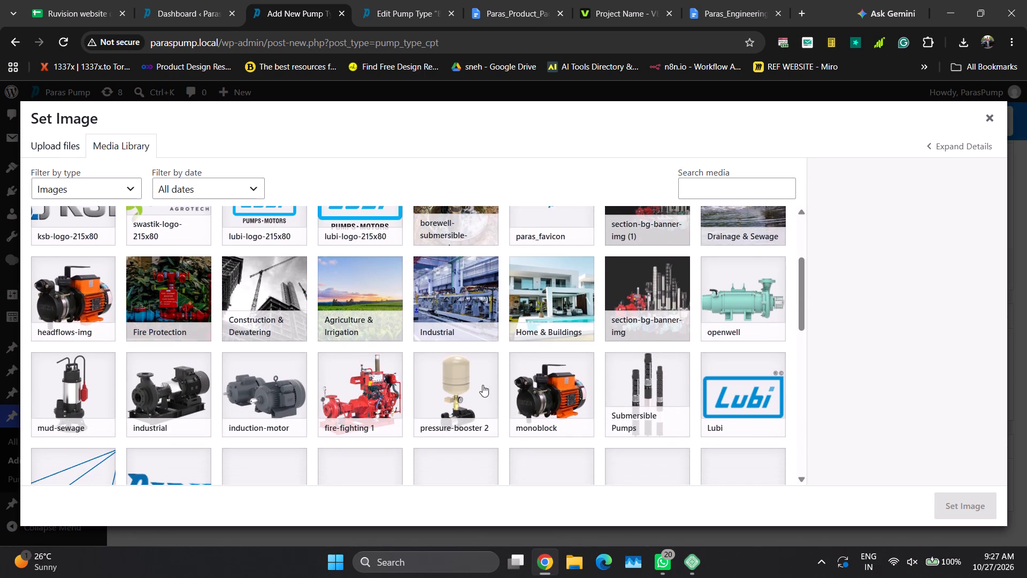
pyautogui.click(477, 385)
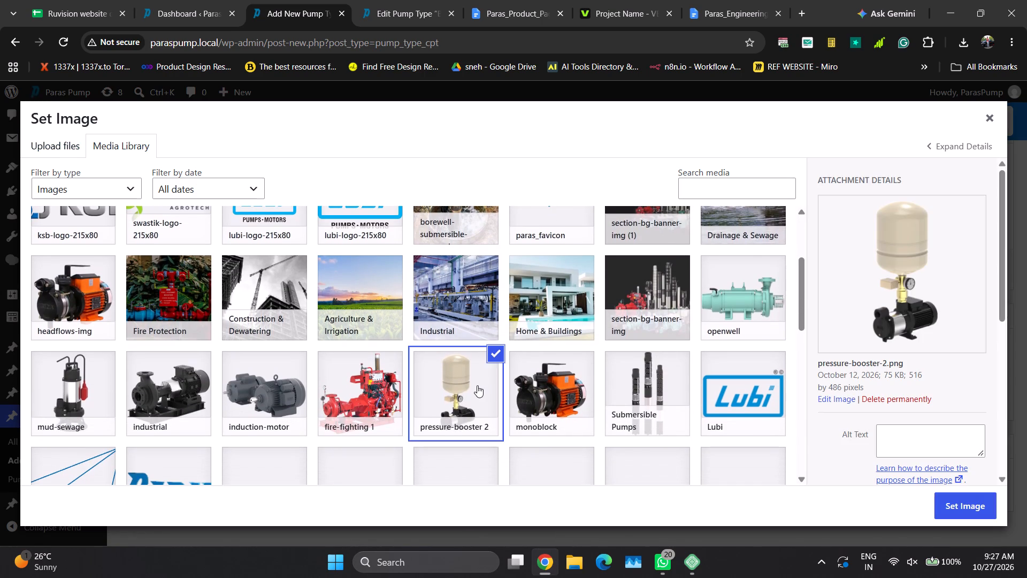
pyautogui.click(949, 502)
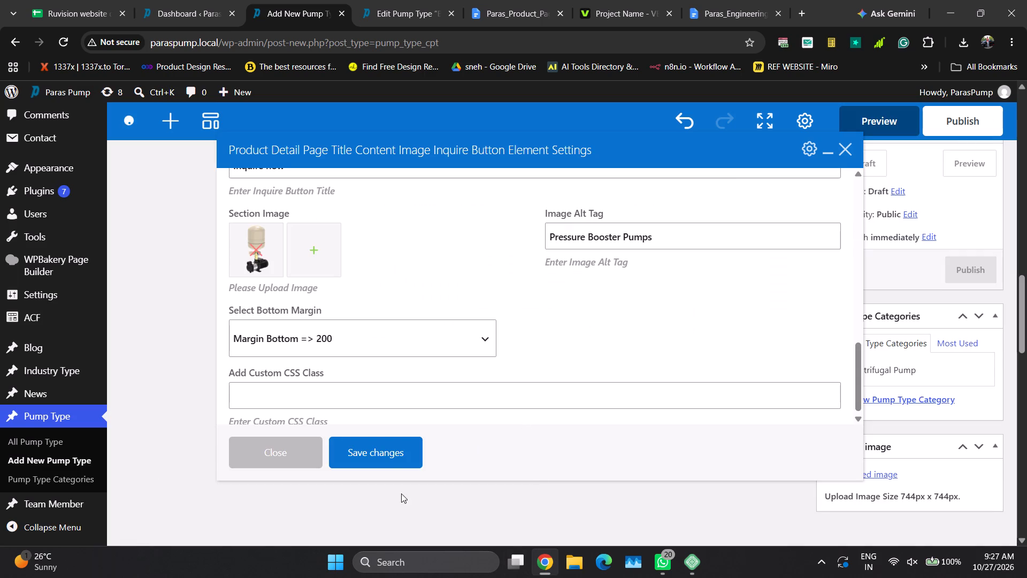
pyautogui.click(389, 461)
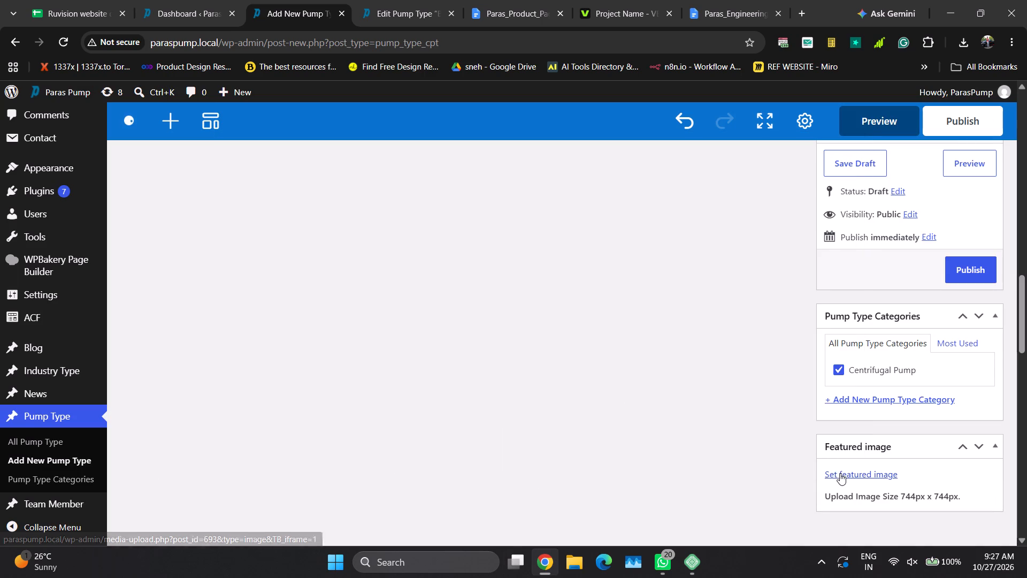
# Open the media library for the pump type's featured image.
pyautogui.scroll(7, 829, 467)
pyautogui.scroll(5, 698, 431)
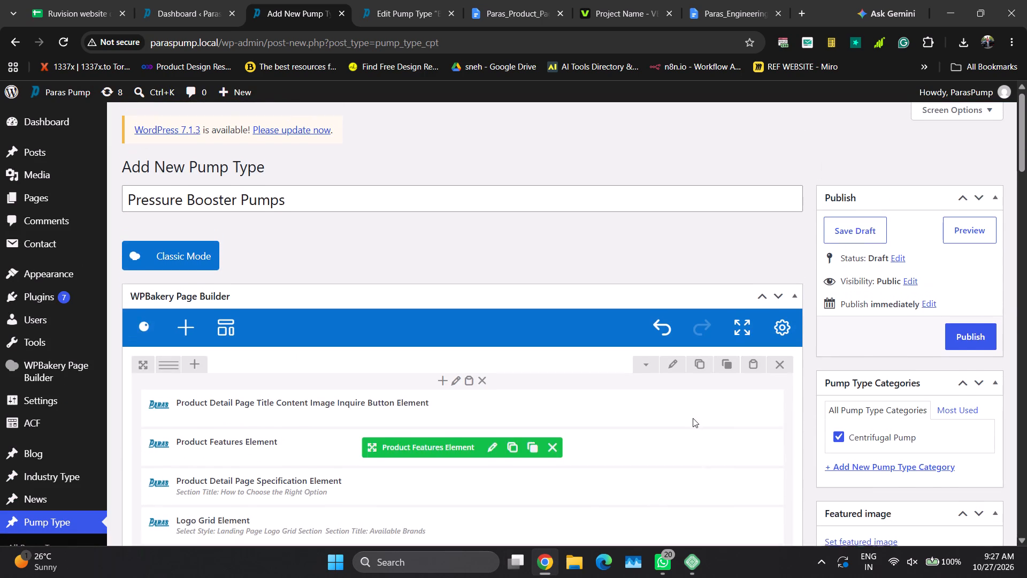
pyautogui.scroll(-2, 695, 337)
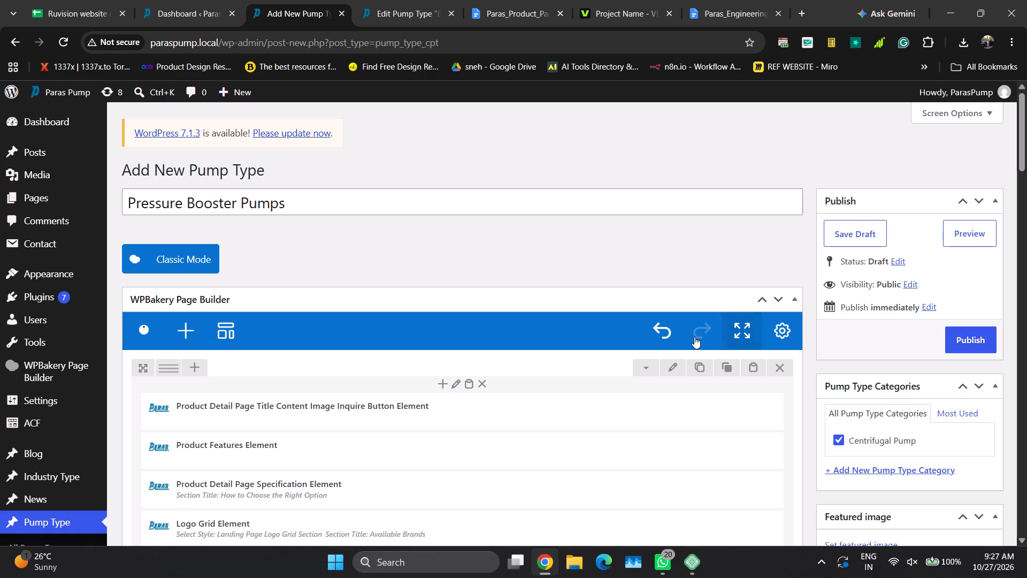
pyautogui.scroll(-11, 694, 337)
pyautogui.scroll(7, 660, 331)
pyautogui.scroll(1, 354, 351)
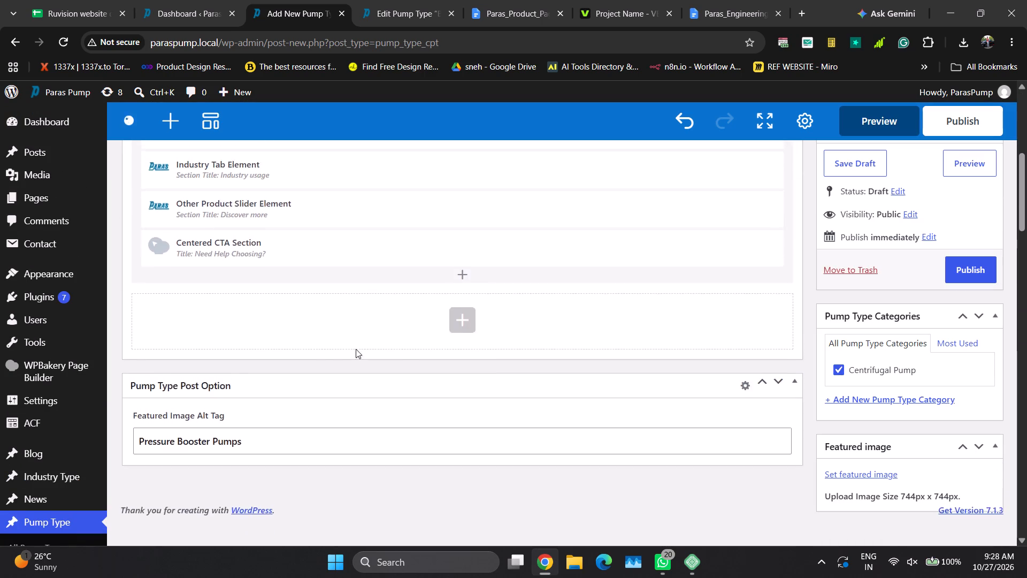
pyautogui.scroll(1, 356, 349)
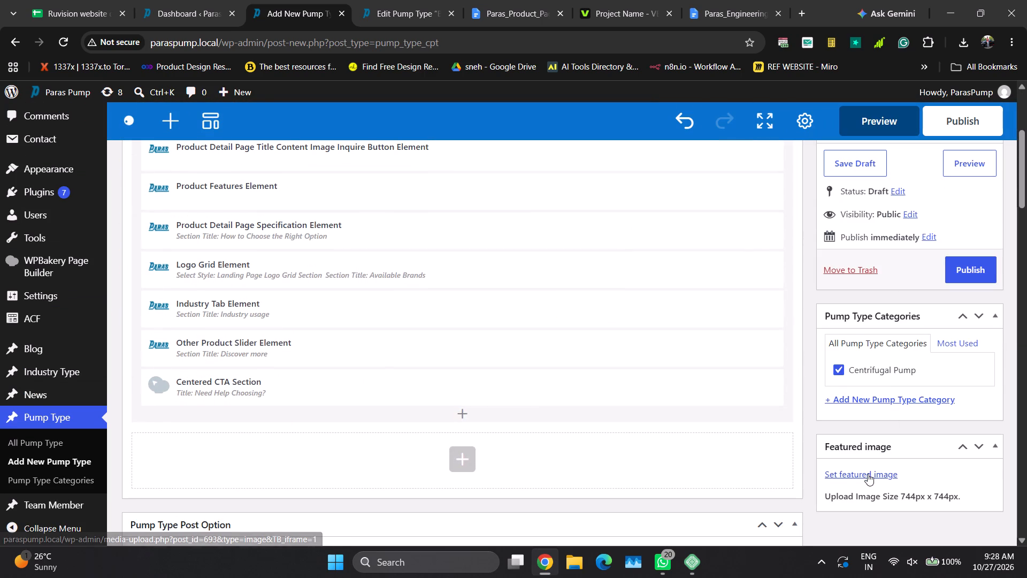
pyautogui.click(868, 474)
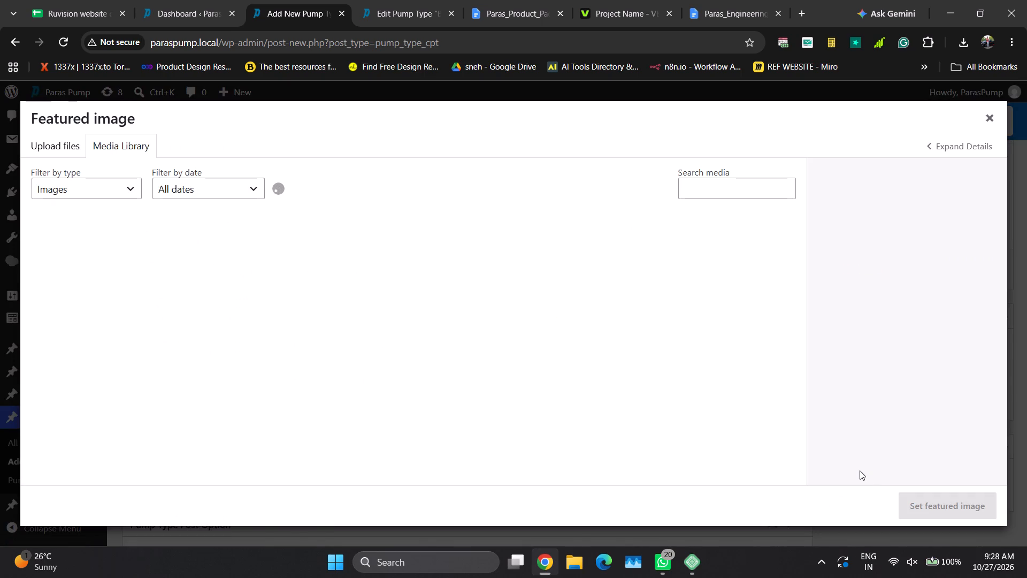
# Review the Pressure Booster Pumps & Systems section in the Paras_Product_Pages_Developer_Ready_Final document.
pyautogui.click(487, 0)
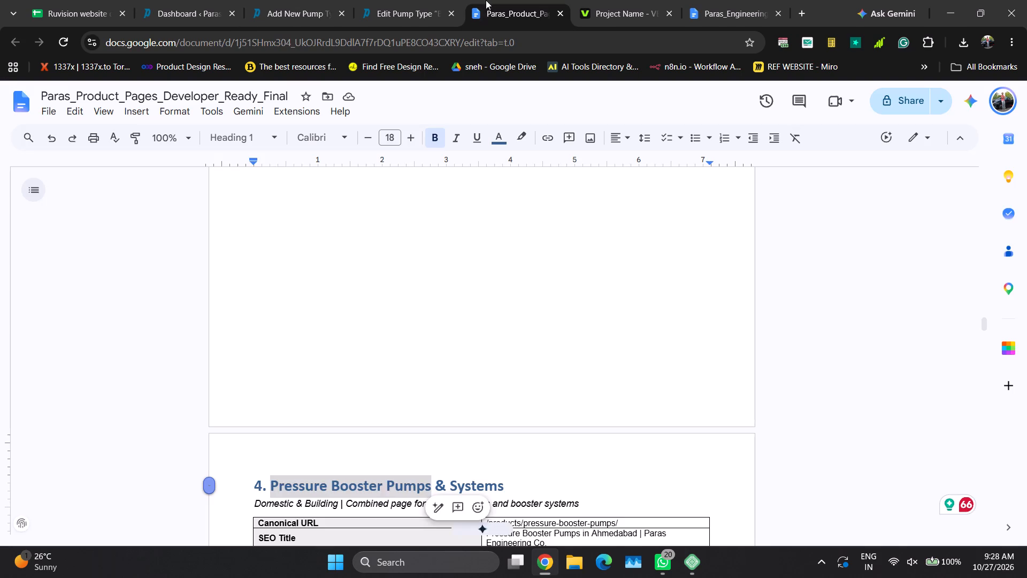
pyautogui.scroll(-6, 421, 431)
pyautogui.scroll(-1, 366, 292)
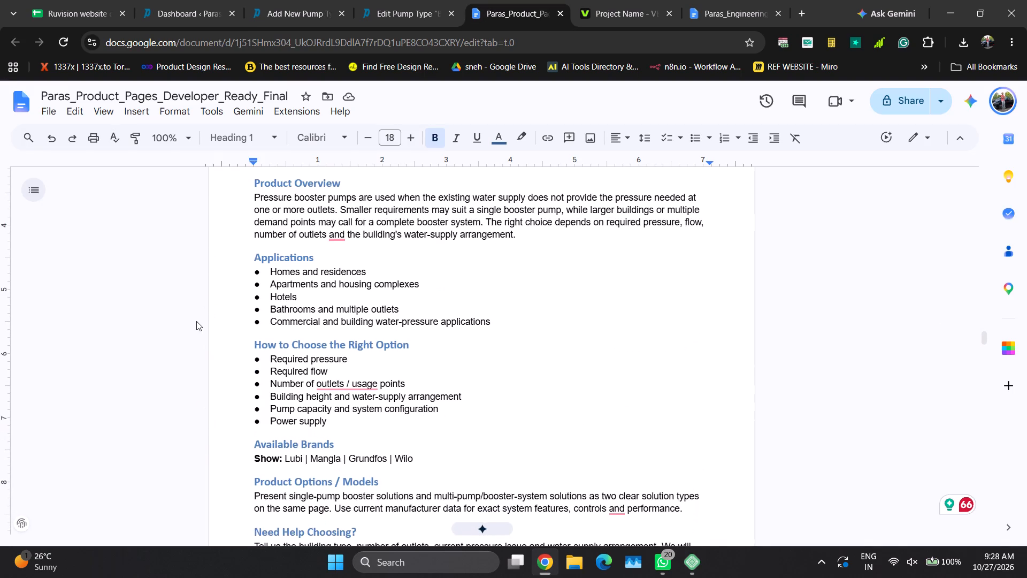
pyautogui.scroll(-5, 200, 344)
pyautogui.moveTo(361, 409); pyautogui.dragTo(366, 401, button='right')
pyautogui.scroll(-1, 366, 401)
pyautogui.scroll(1, 372, 396)
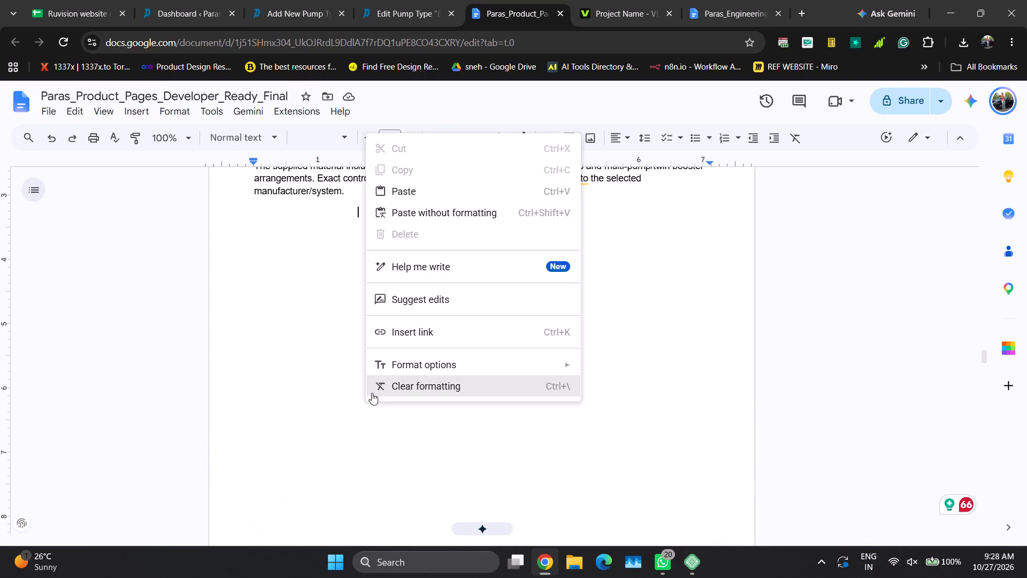
pyautogui.scroll(1, 372, 393)
pyautogui.moveTo(278, 308); pyautogui.dragTo(314, 302, button='right')
pyautogui.click(274, 328)
pyautogui.scroll(3, 274, 328)
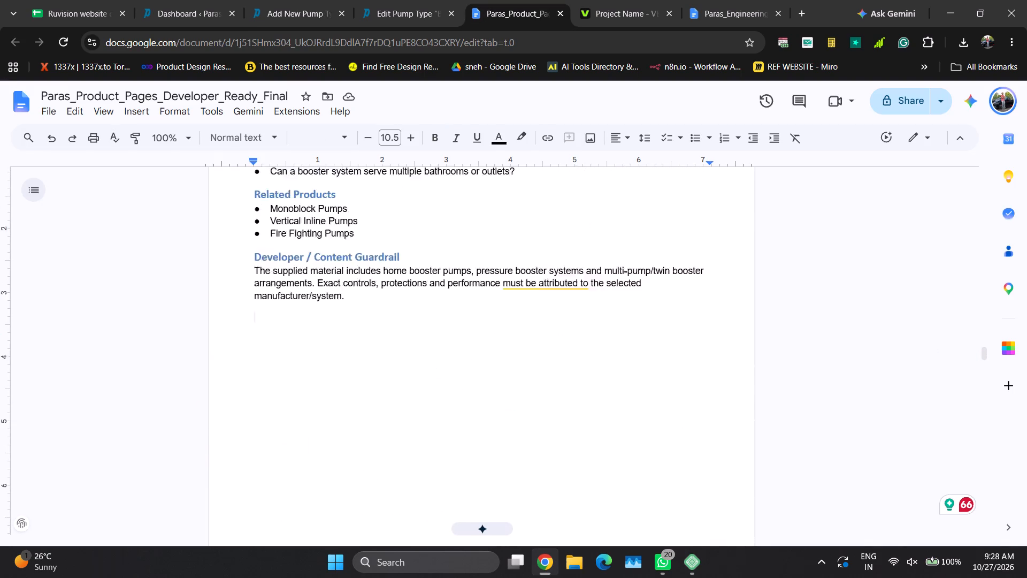
pyautogui.scroll(9, 274, 328)
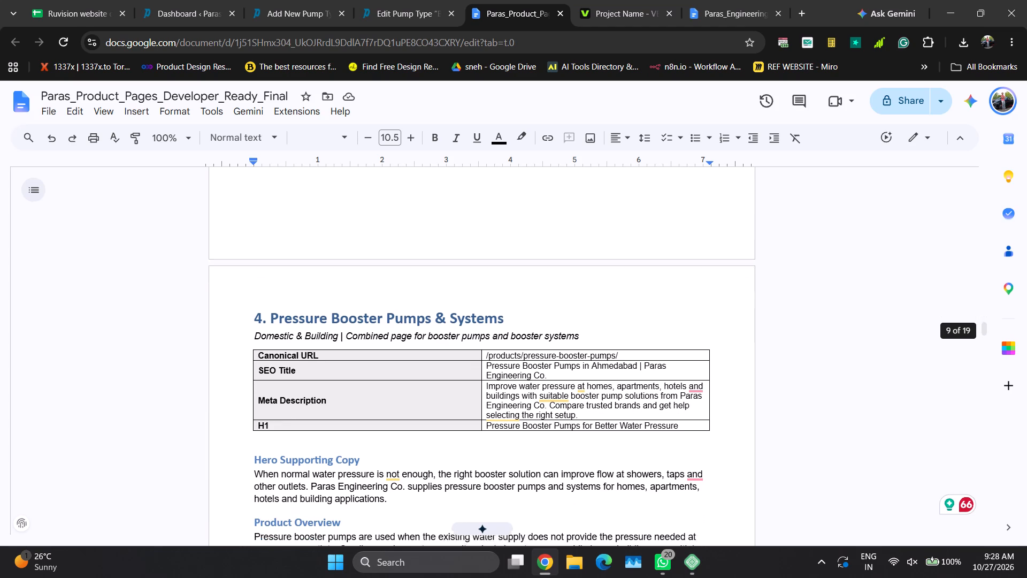
pyautogui.scroll(-3, 290, 322)
pyautogui.rightClick(290, 322)
pyautogui.scroll(-3, 291, 322)
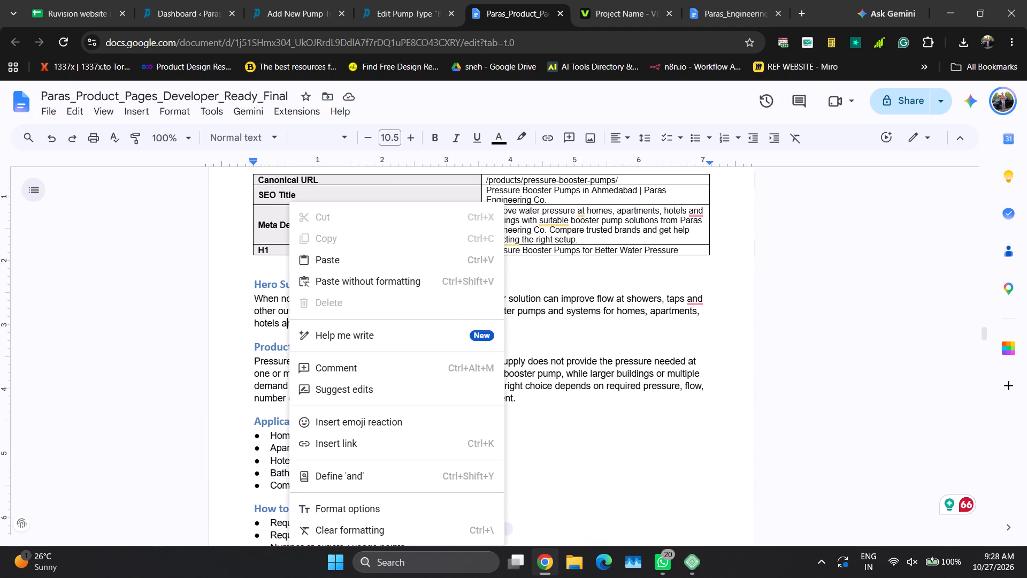
pyautogui.click(255, 349)
pyautogui.scroll(-9, 254, 348)
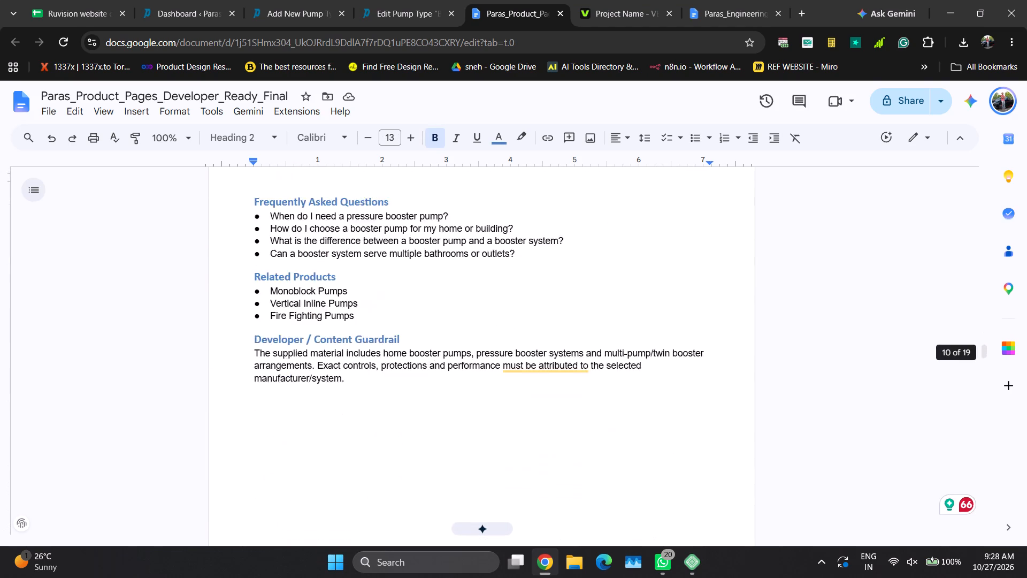
# Look through the Industrial & Chemical Pumps and Mud & Sewage Pumps sections of the product pages document.
pyautogui.scroll(-5, 253, 348)
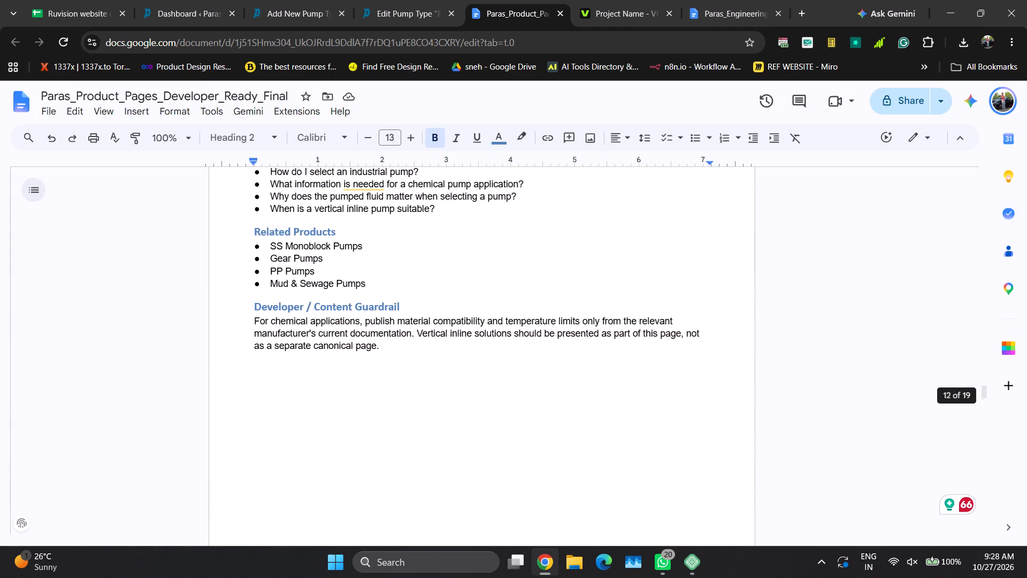
pyautogui.scroll(-3, 253, 348)
pyautogui.scroll(2, 254, 363)
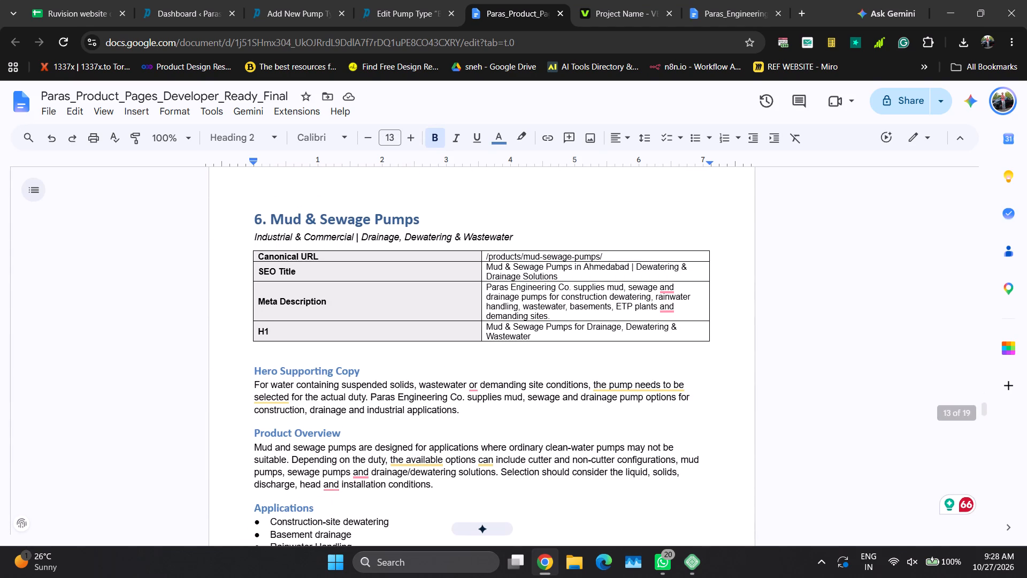
pyautogui.scroll(12, 254, 363)
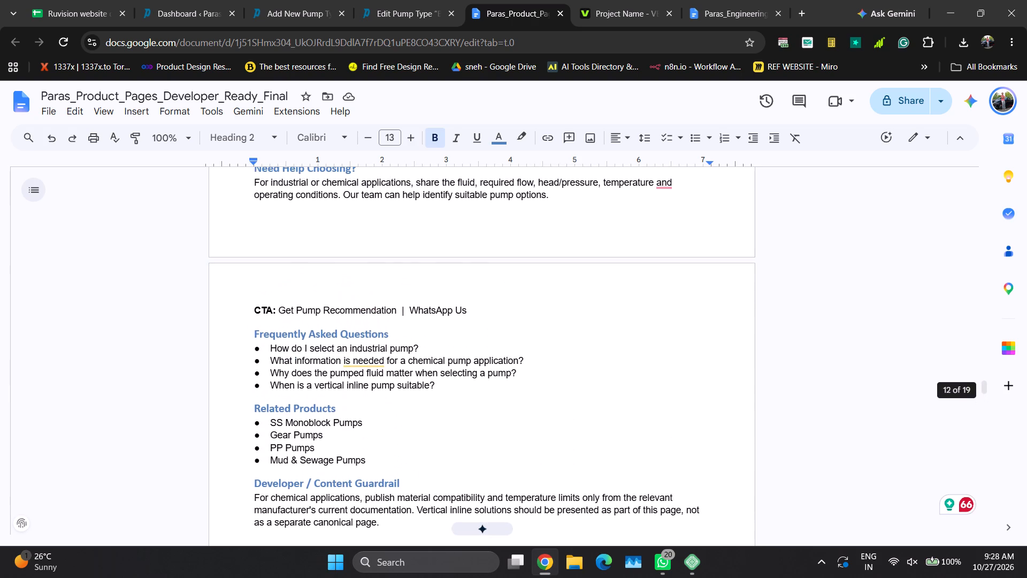
pyautogui.scroll(4, 254, 363)
pyautogui.scroll(1, 299, 328)
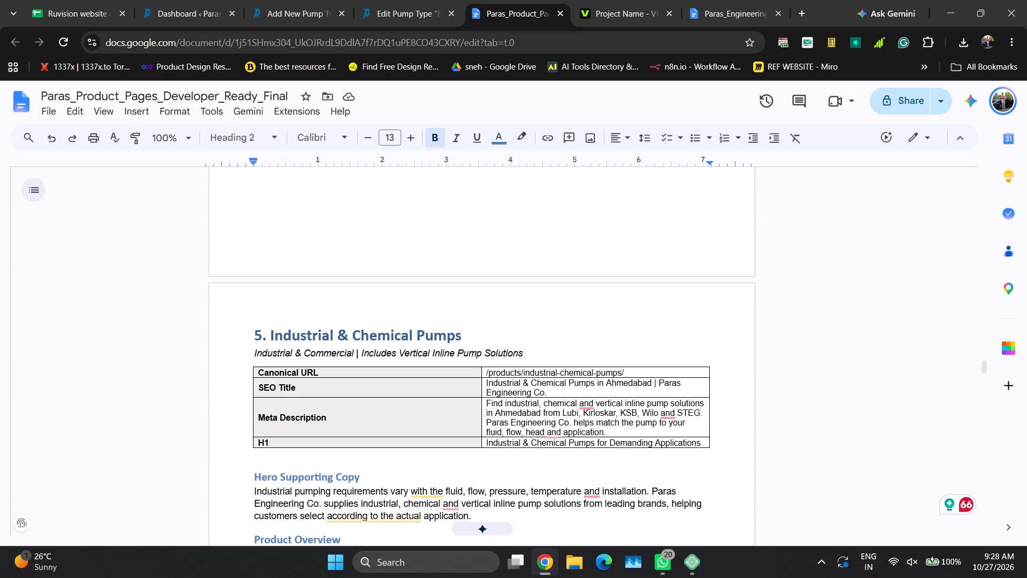
pyautogui.scroll(1, 297, 337)
# Close the VEED project page and leave without saving.
pyautogui.click(670, 14)
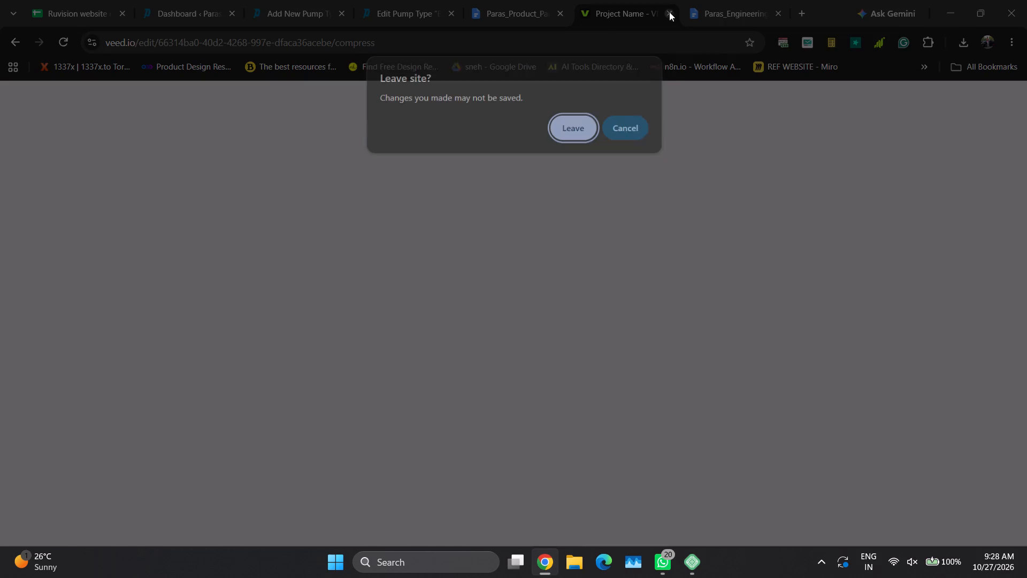
pyautogui.click(573, 126)
# Back in the new pump type entry, set "pressure-booster 2" as the featured image.
pyautogui.click(416, 0)
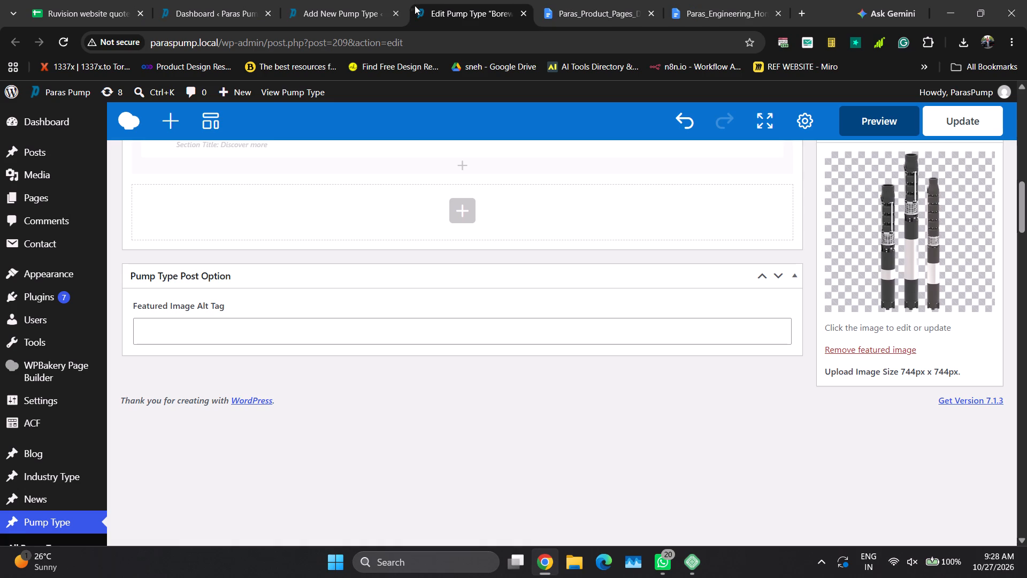
pyautogui.click(344, 0)
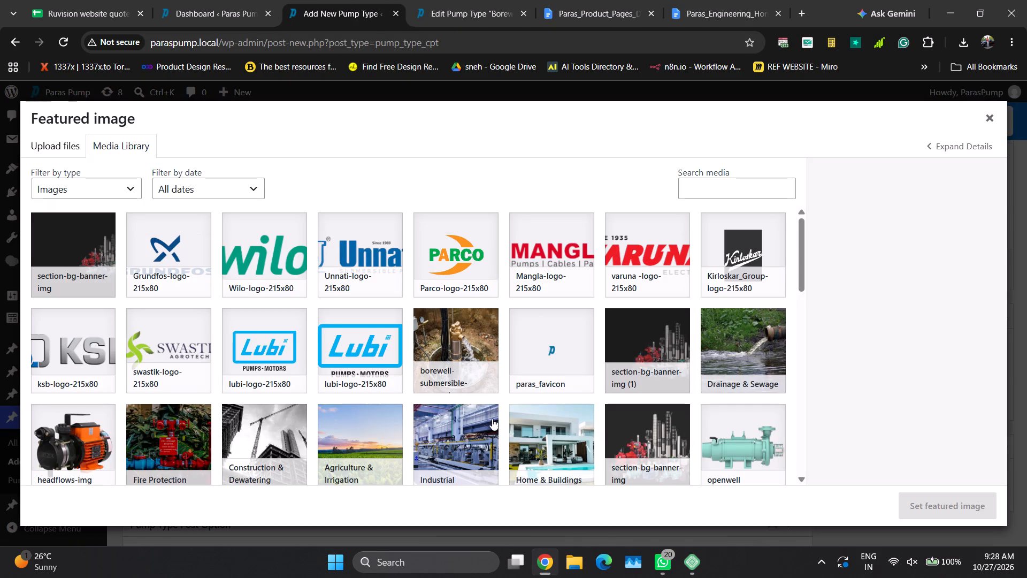
pyautogui.scroll(-2, 500, 421)
pyautogui.click(467, 432)
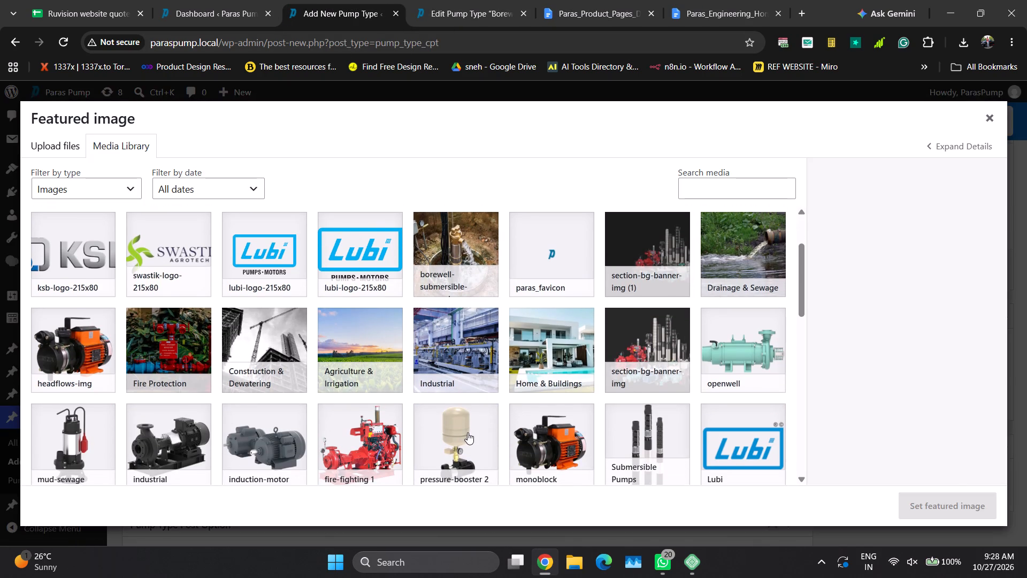
pyautogui.click(928, 498)
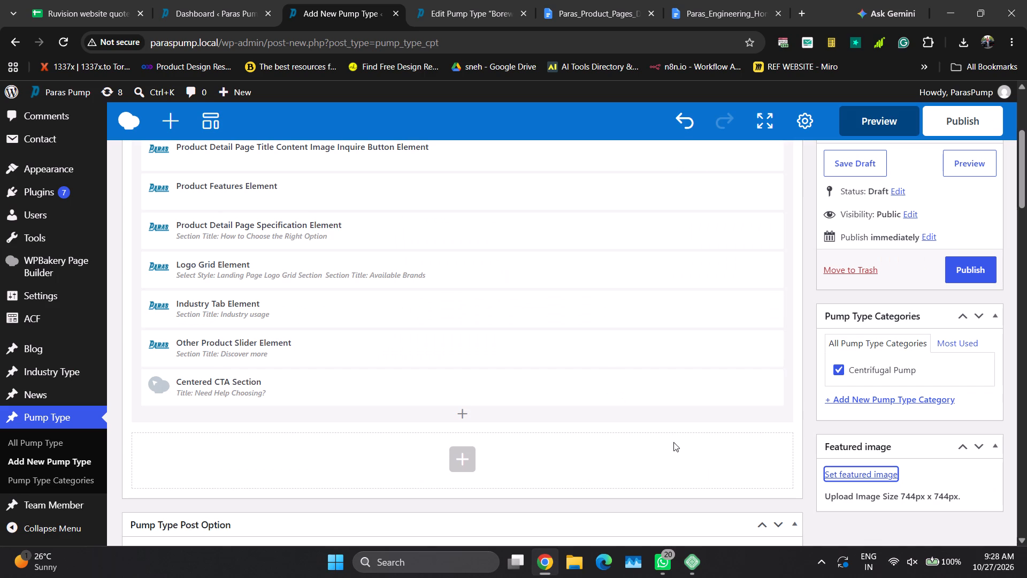
pyautogui.scroll(-5, 355, 435)
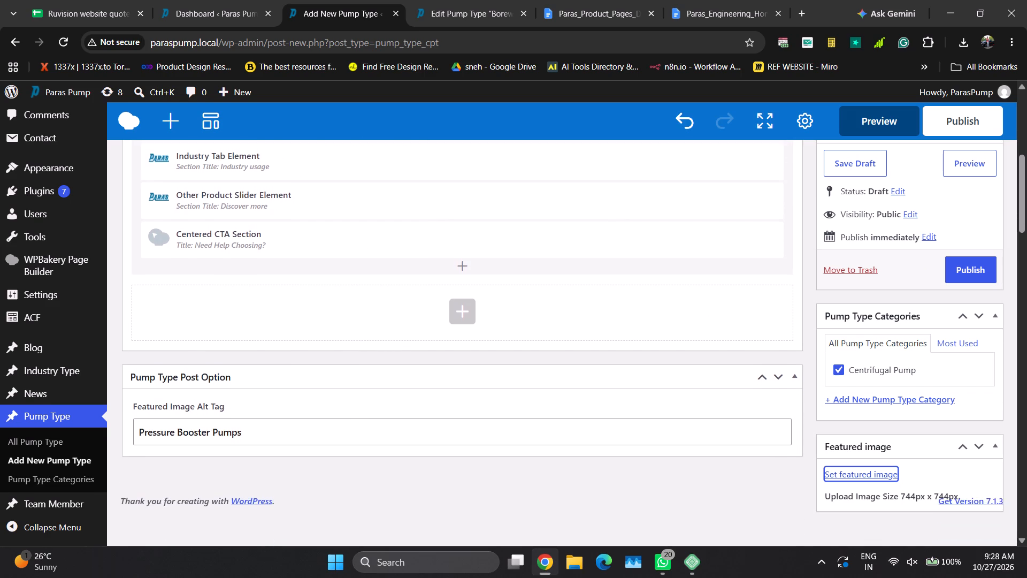
pyautogui.scroll(5, 355, 435)
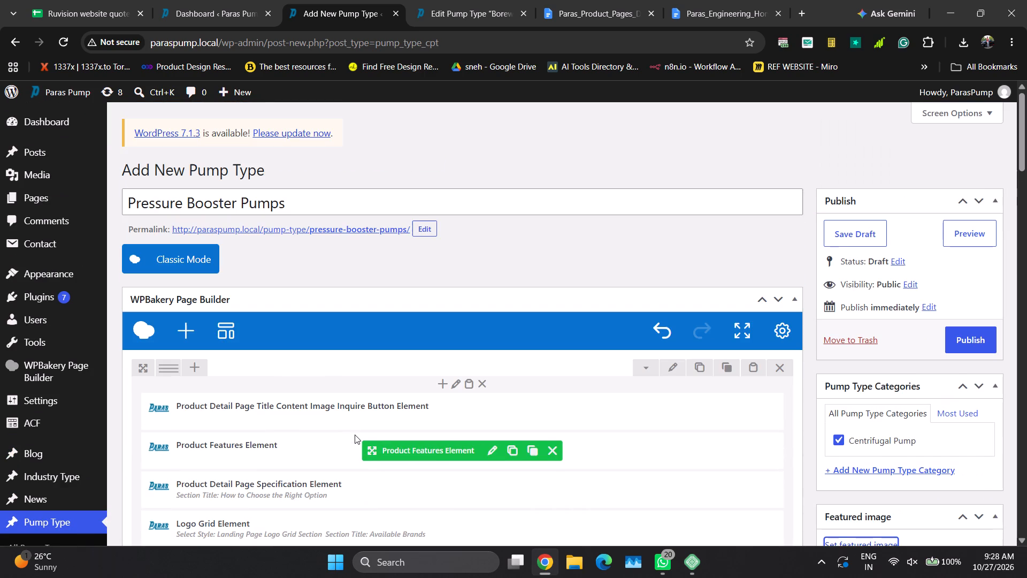
# Publish the Pressure Booster Pumps pump type entry.
pyautogui.scroll(1, 355, 435)
pyautogui.hscroll(-1, 354, 434)
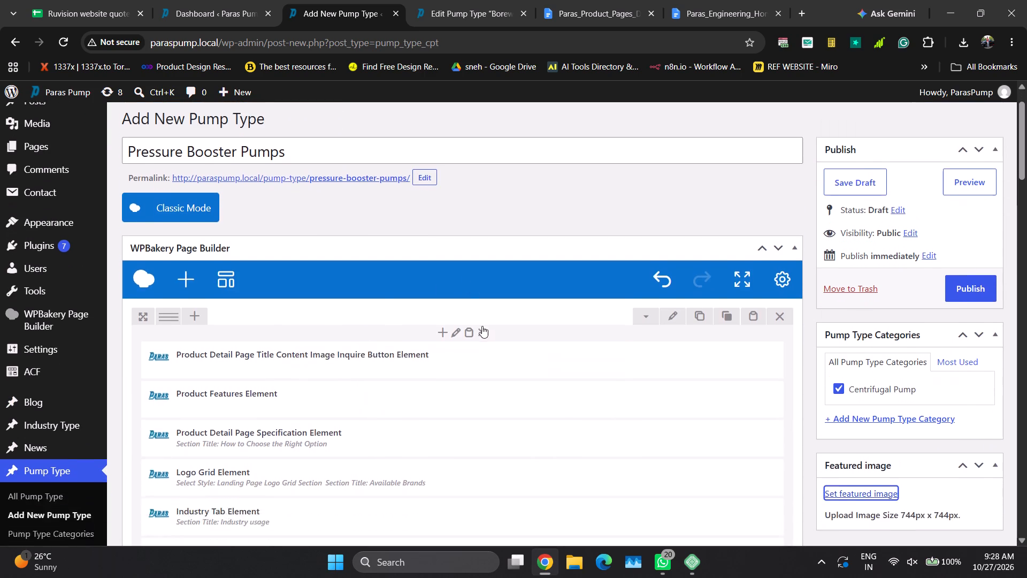
pyautogui.hscroll(-1, 482, 326)
pyautogui.scroll(-5, 466, 347)
pyautogui.scroll(1, 508, 349)
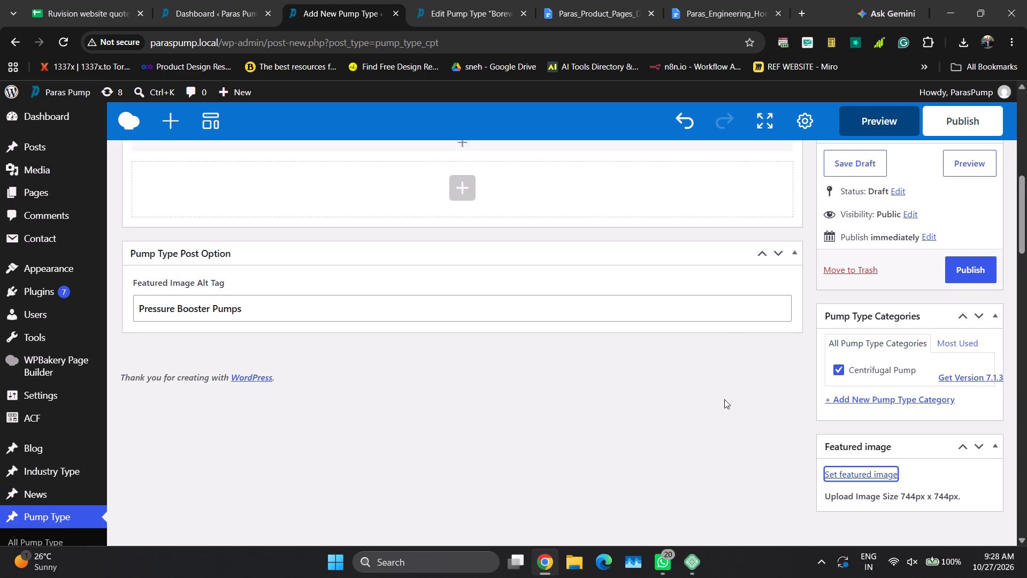
pyautogui.scroll(1, 724, 399)
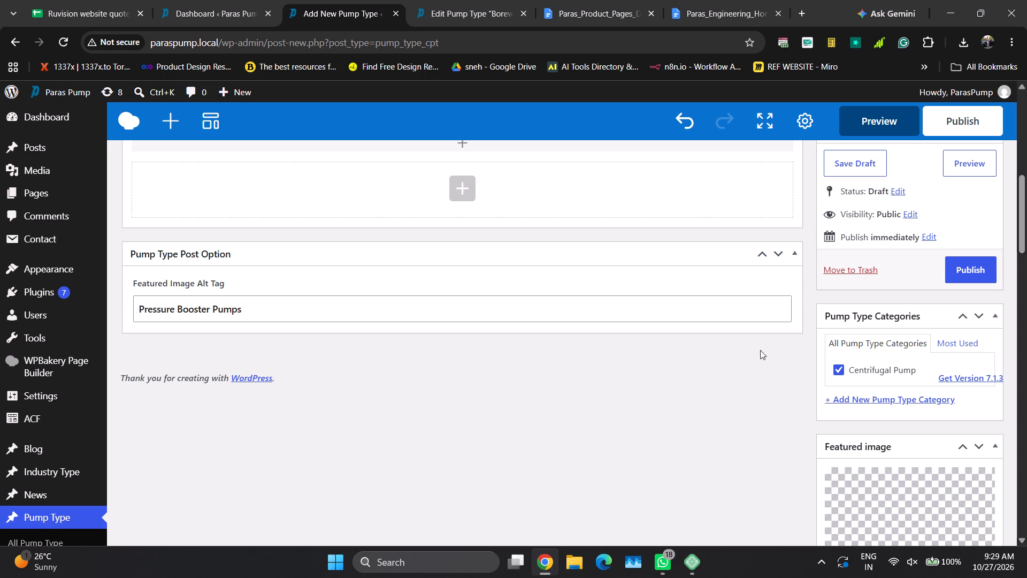
pyautogui.click(953, 273)
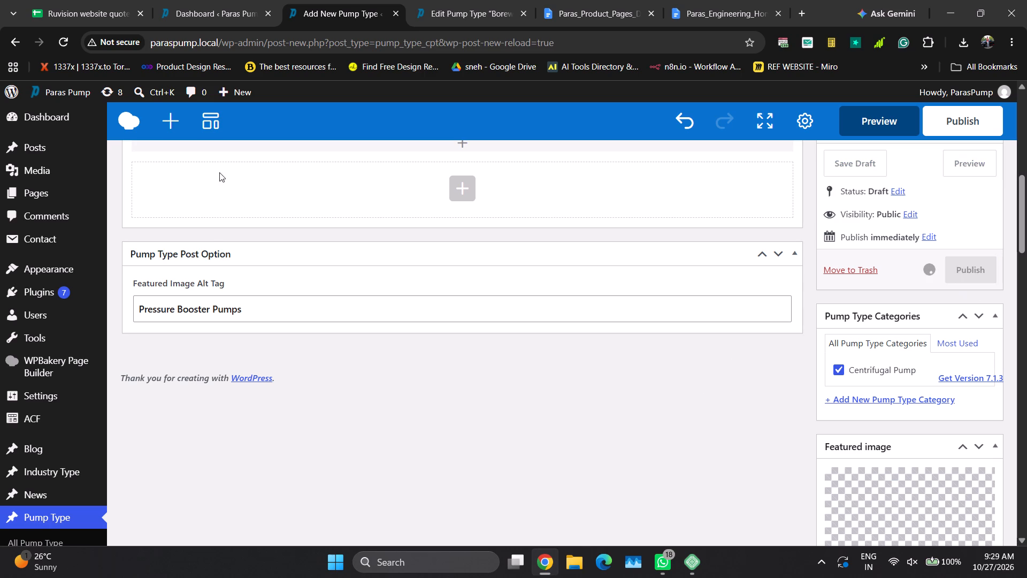
# Close the Ruvision website quote spreadsheet, the Paras_Engineering_Homepage document and the Borewell pump type editor, returning to the Pressure Booster Pumps entry.
pyautogui.click(83, 7)
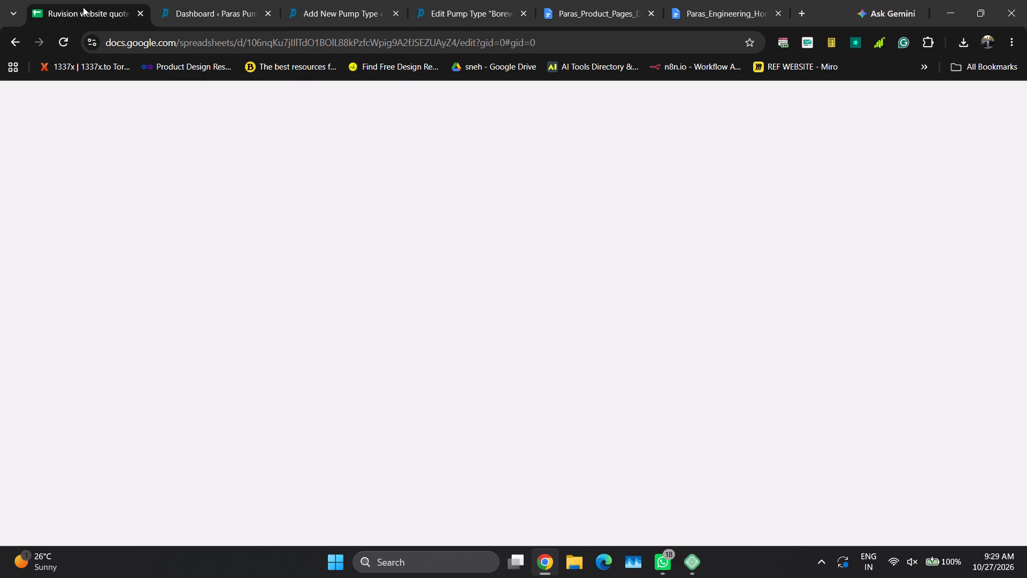
pyautogui.click(142, 13)
pyautogui.click(625, 4)
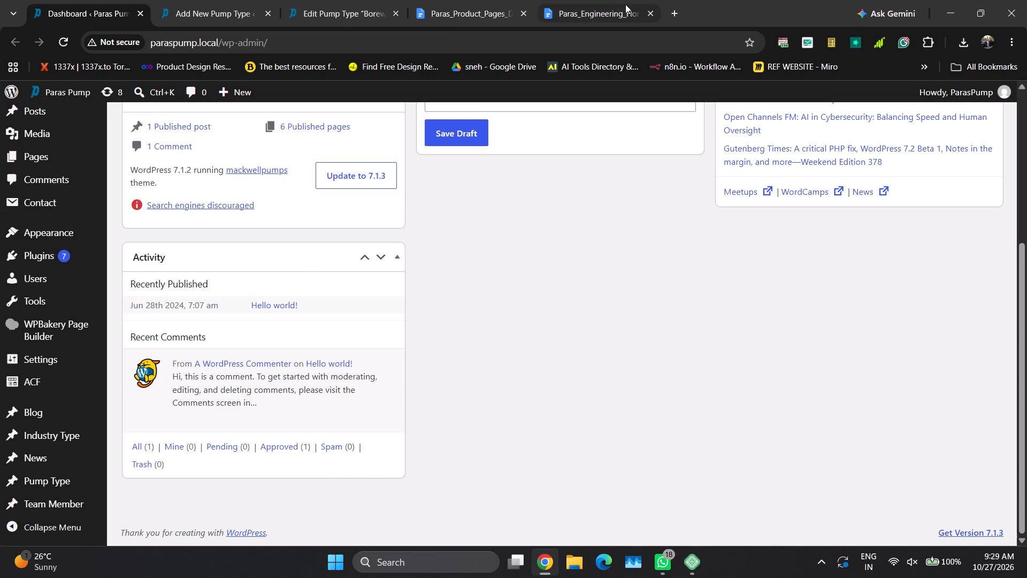
pyautogui.click(485, 0)
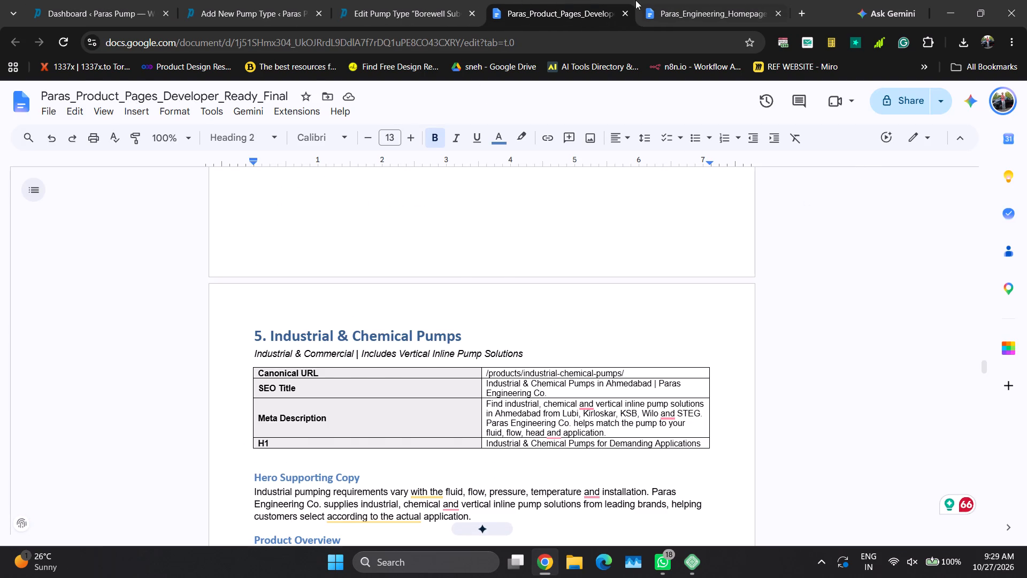
pyautogui.click(697, 5)
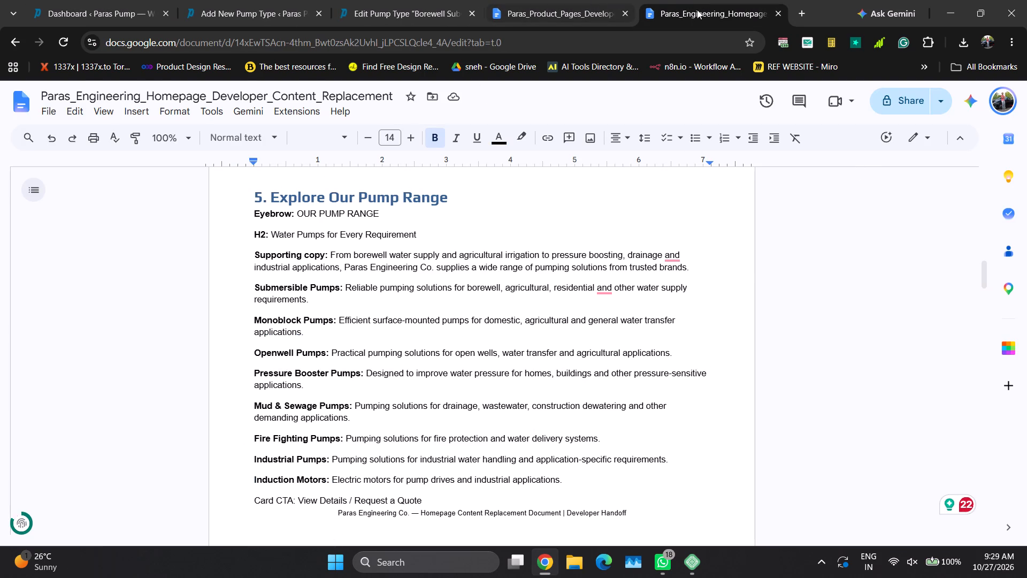
pyautogui.click(777, 14)
pyautogui.click(426, 0)
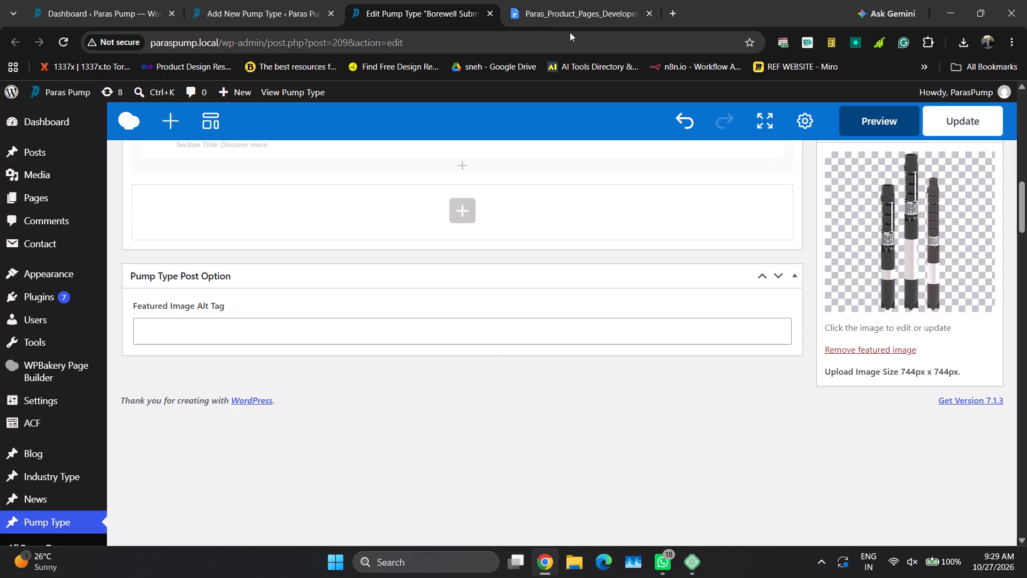
pyautogui.click(493, 15)
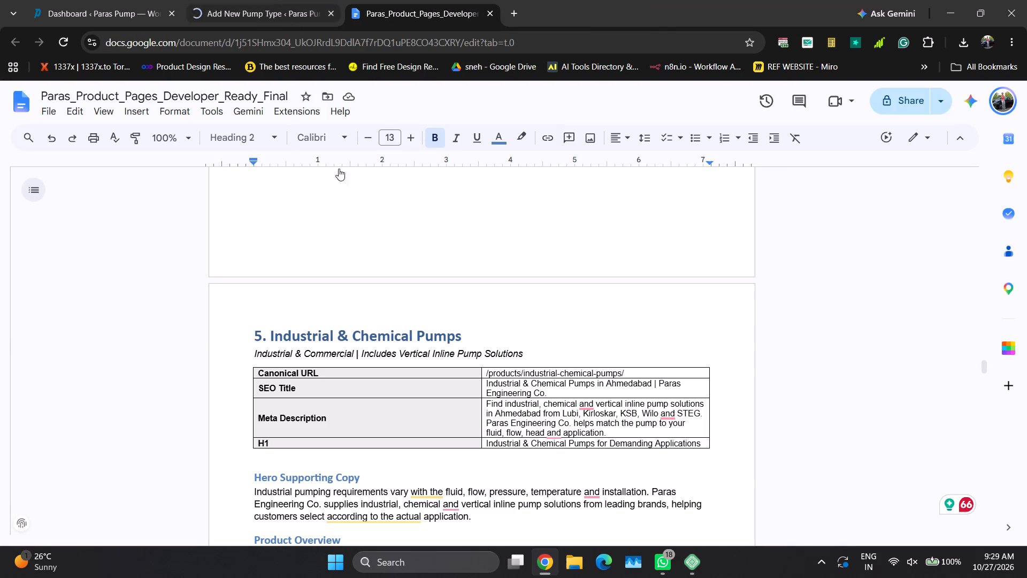
pyautogui.click(301, 0)
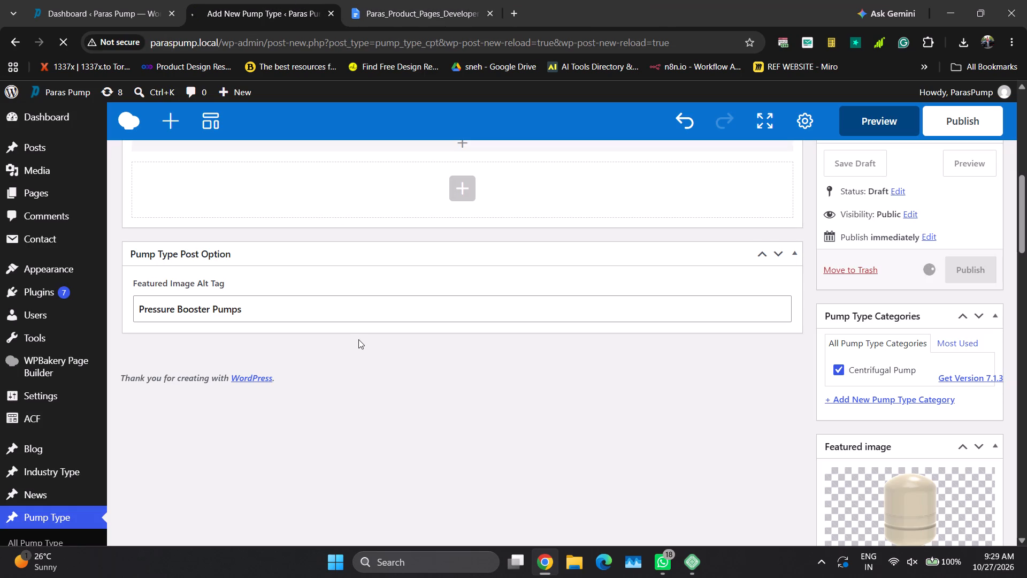
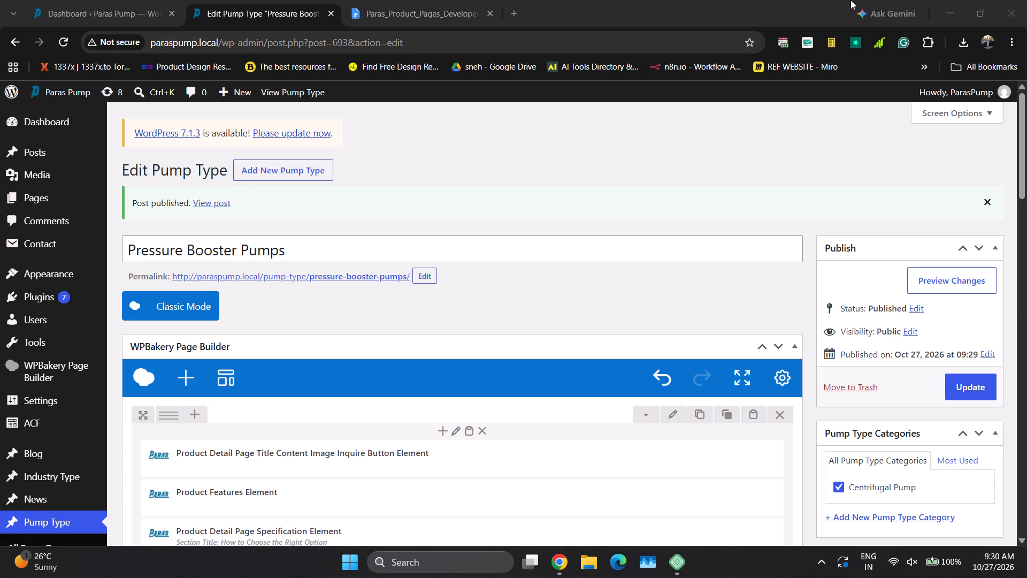
# Close the browser window holding the Paras Pump admin pages and the product pages document.
pyautogui.click(1026, 0)
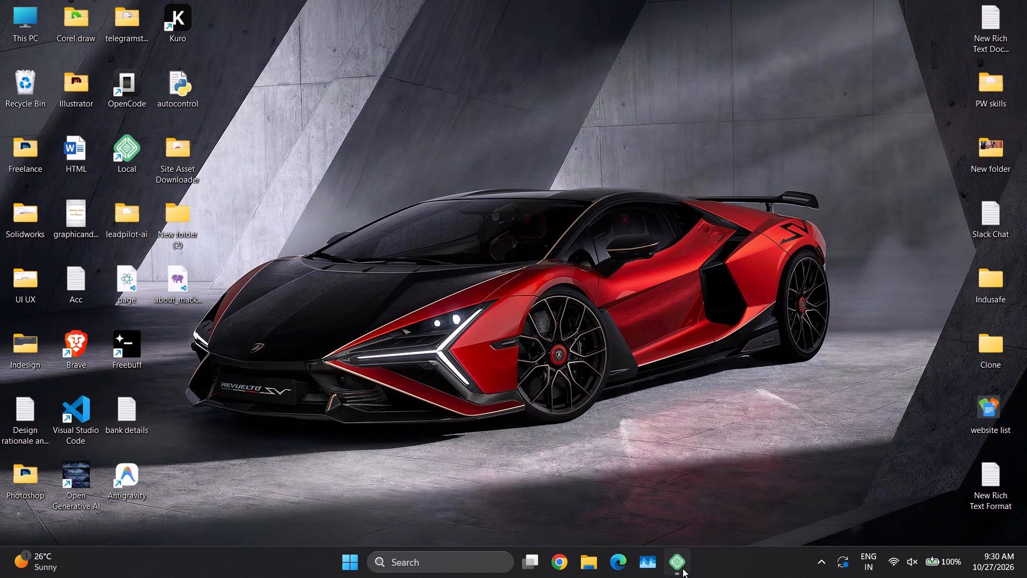
# Switch to Local and quit it, agreeing to shut down all of its sites.
pyautogui.click(683, 568)
pyautogui.click(915, 16)
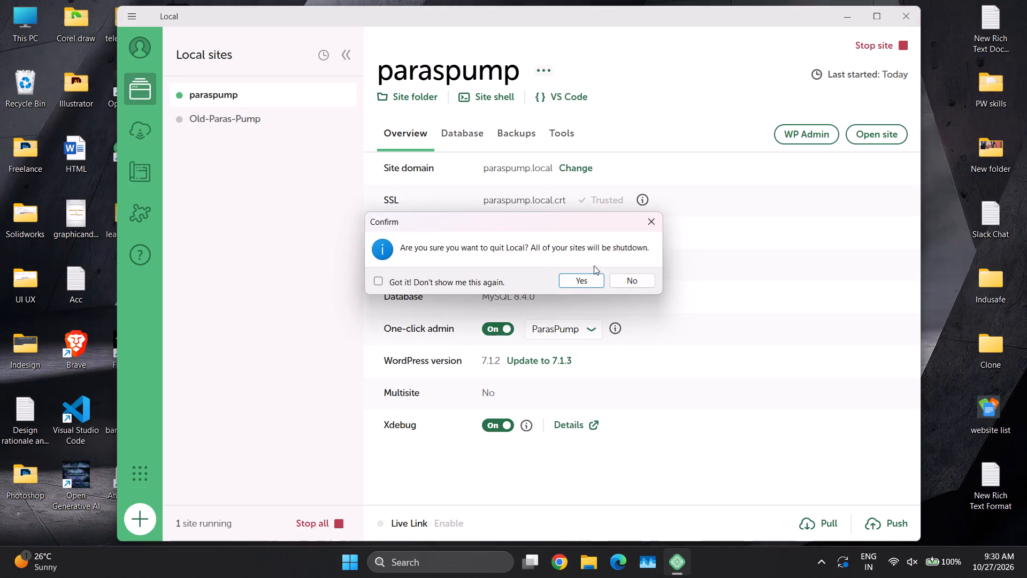
pyautogui.click(615, 278)
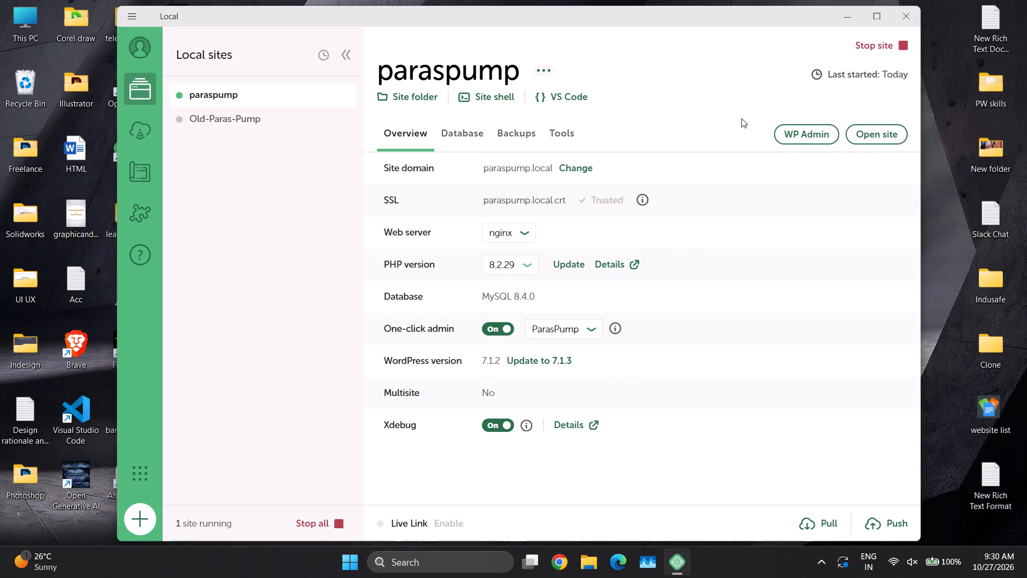
pyautogui.click(895, 20)
pyautogui.click(599, 276)
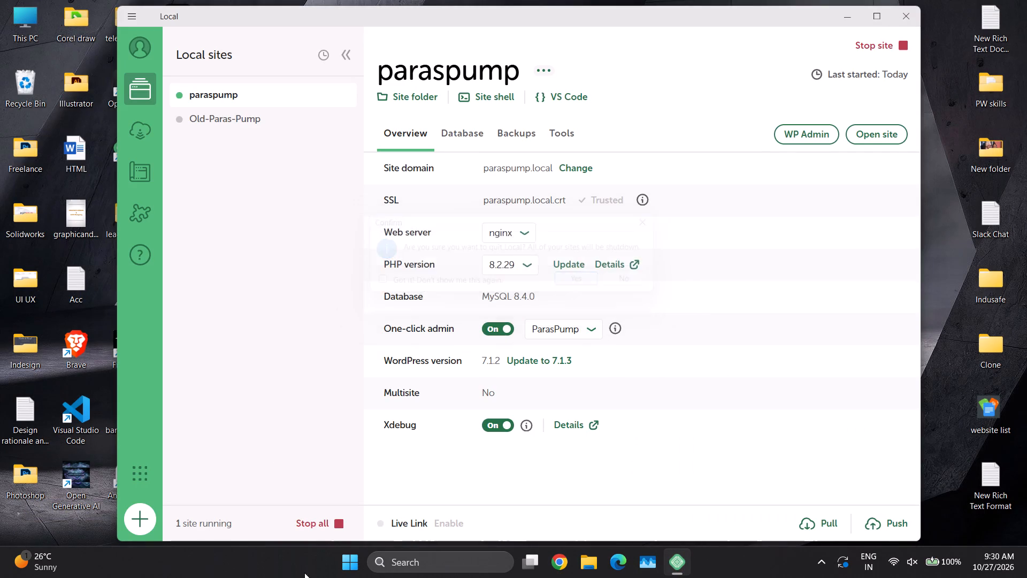
# Shut down the computer using its power options.
pyautogui.click(341, 570)
pyautogui.click(353, 571)
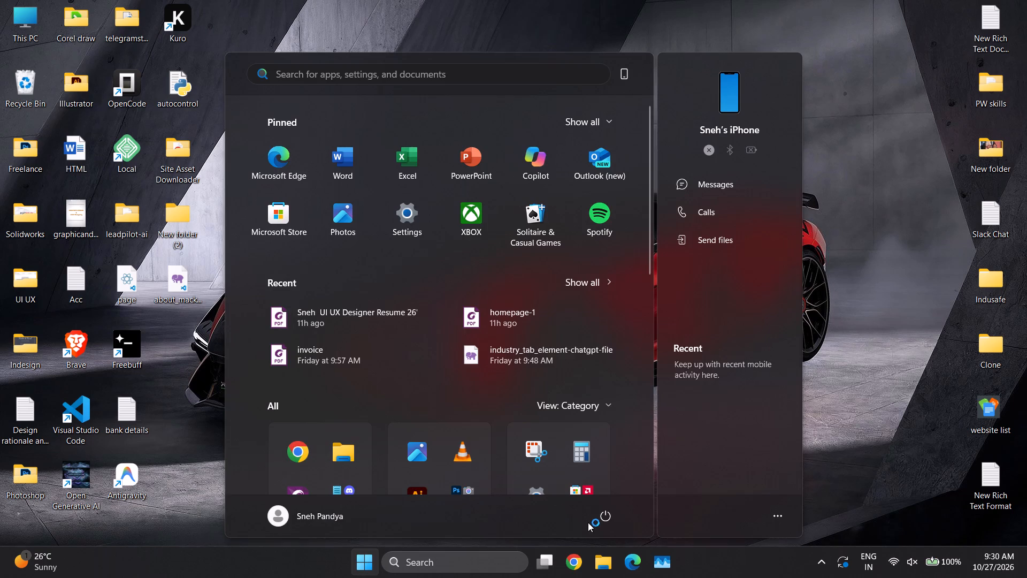
pyautogui.click(595, 522)
pyautogui.click(632, 460)
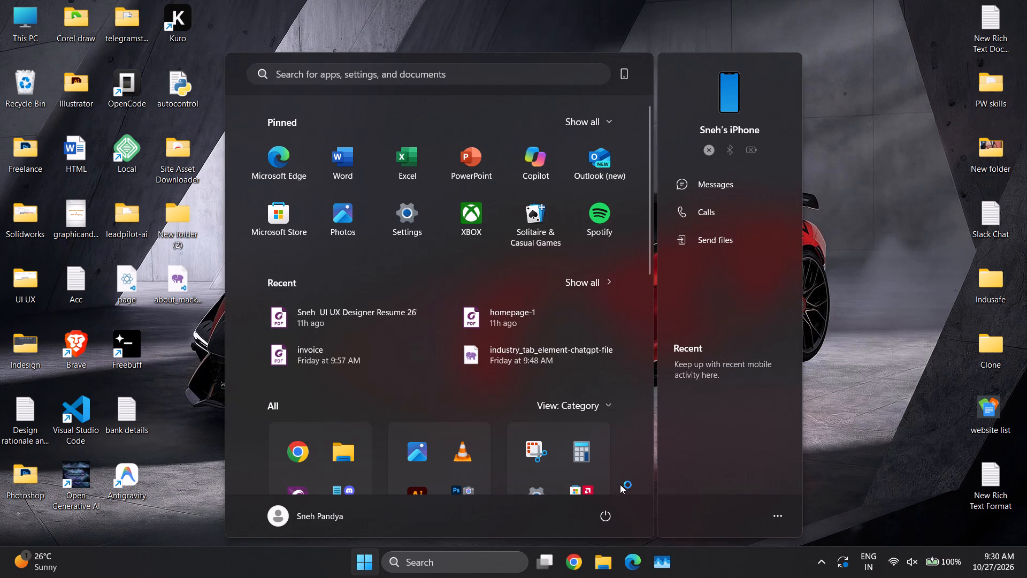